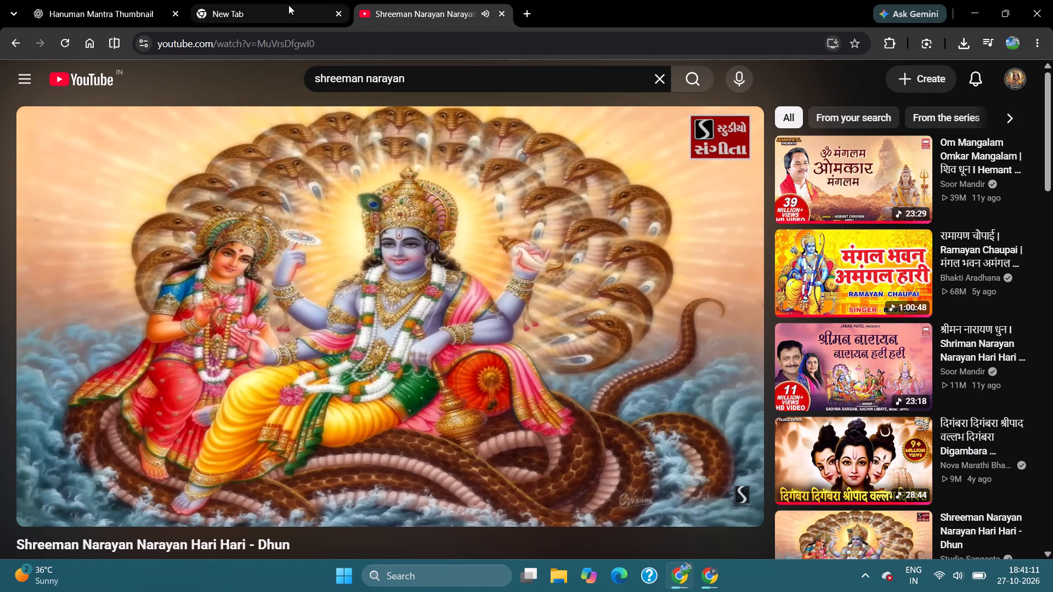
pyautogui.press('i')
pyautogui.click(454, 85)
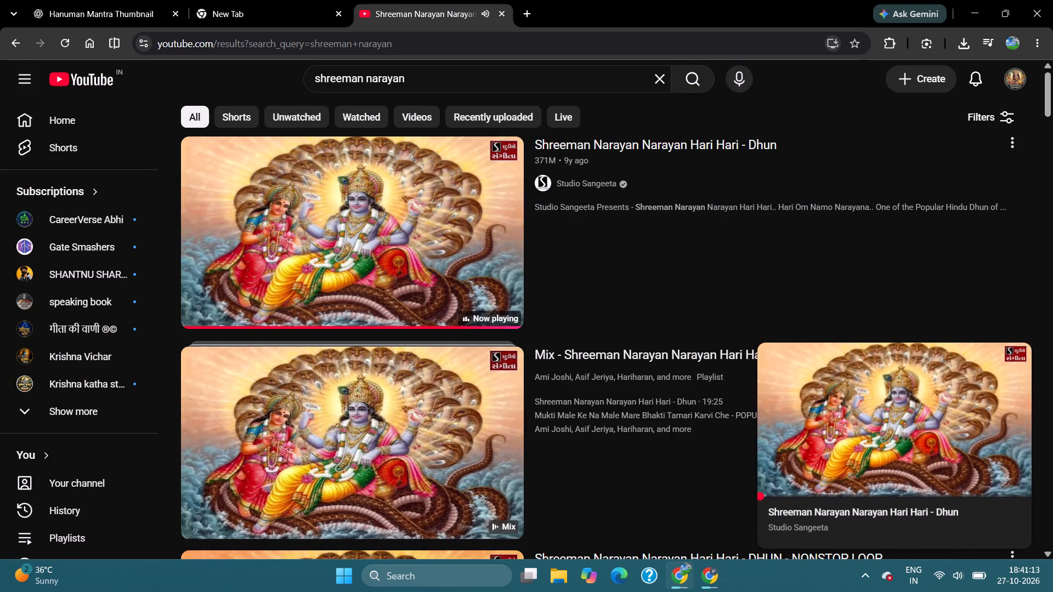
pyautogui.click(454, 85)
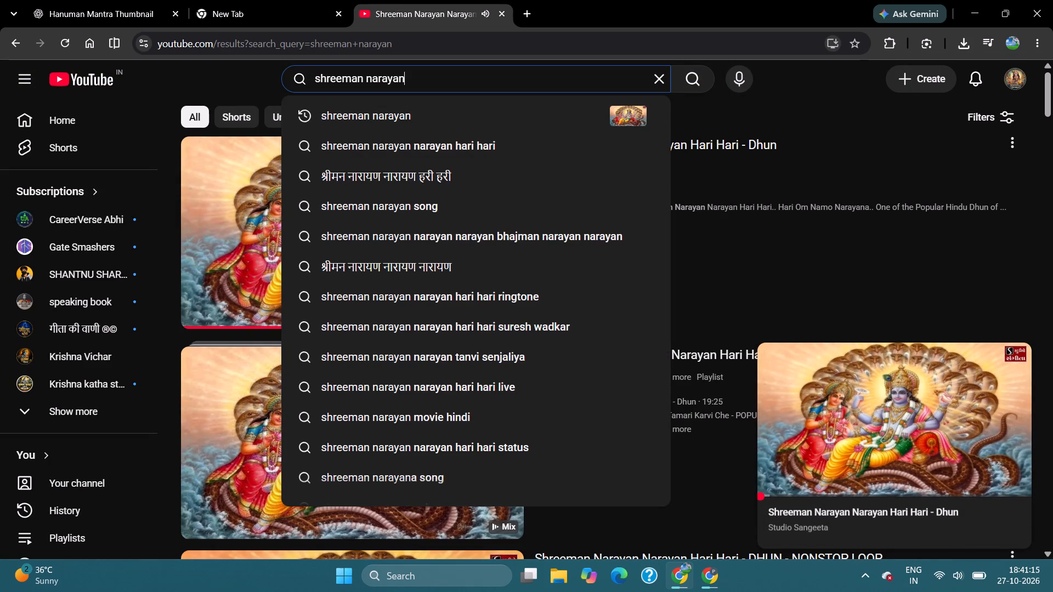
pyautogui.hotkey('ctrl', 'a')
pyautogui.write('shaktishali hanua')
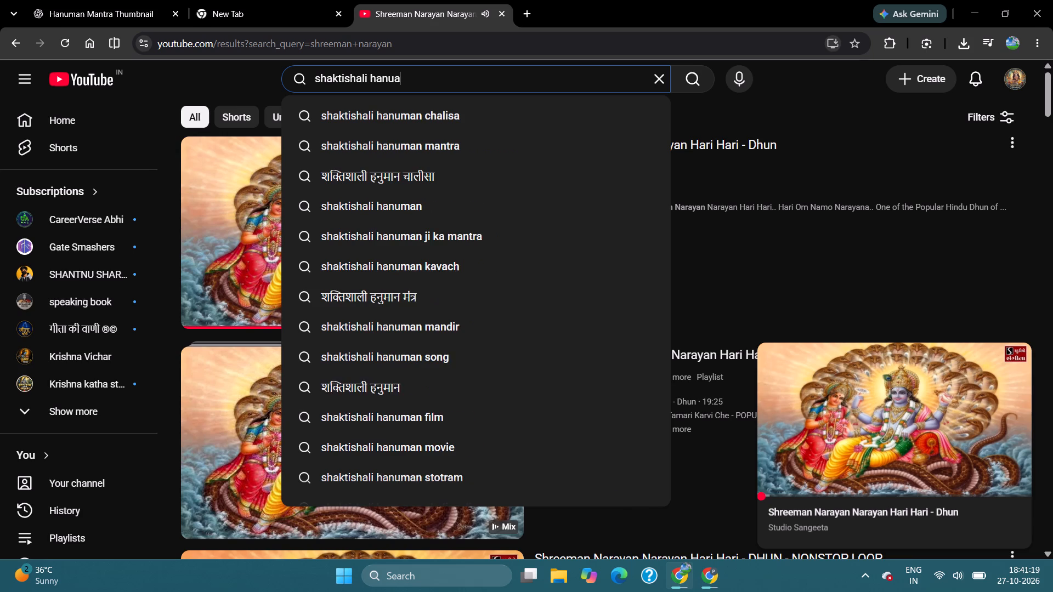
pyautogui.press('Down')
pyautogui.press('Down')
pyautogui.press('Return')
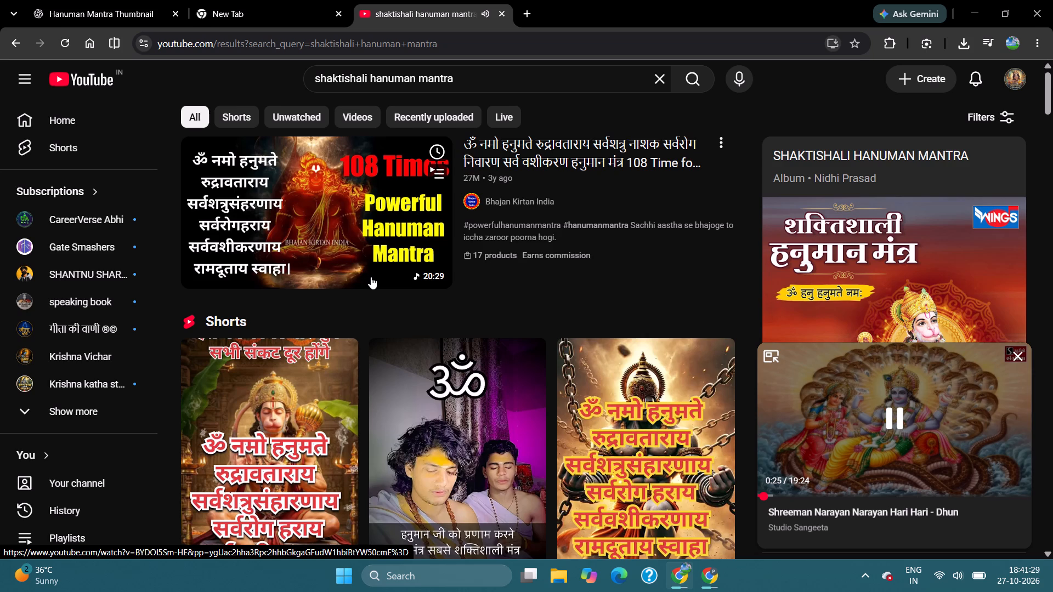
# Browse the search results to examine the titles and thumbnails of competing Hanuman mantra videos and Shorts.
pyautogui.scroll(-5, 372, 282)
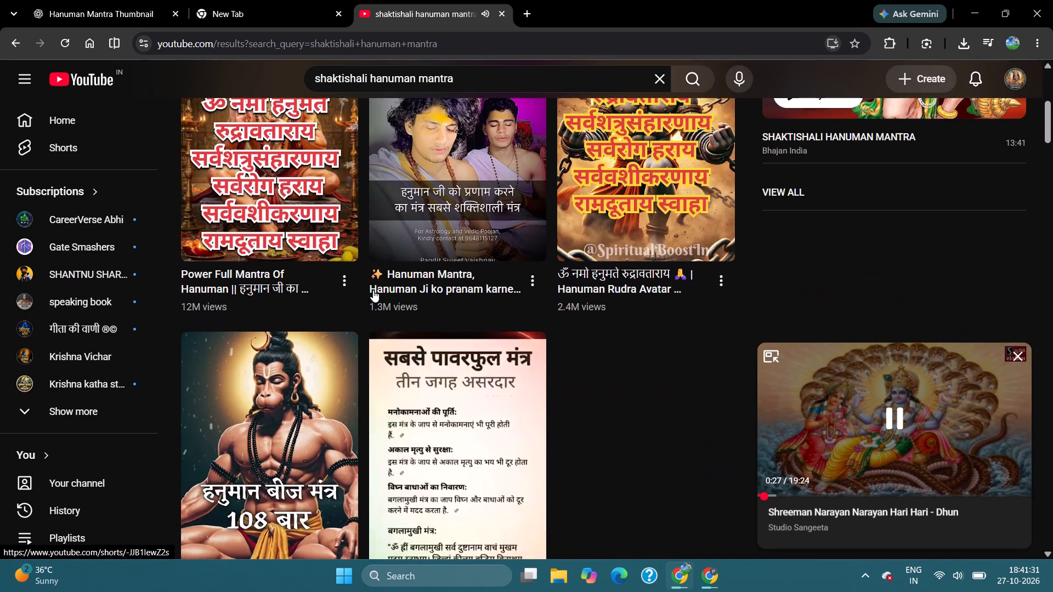
pyautogui.scroll(-6, 365, 317)
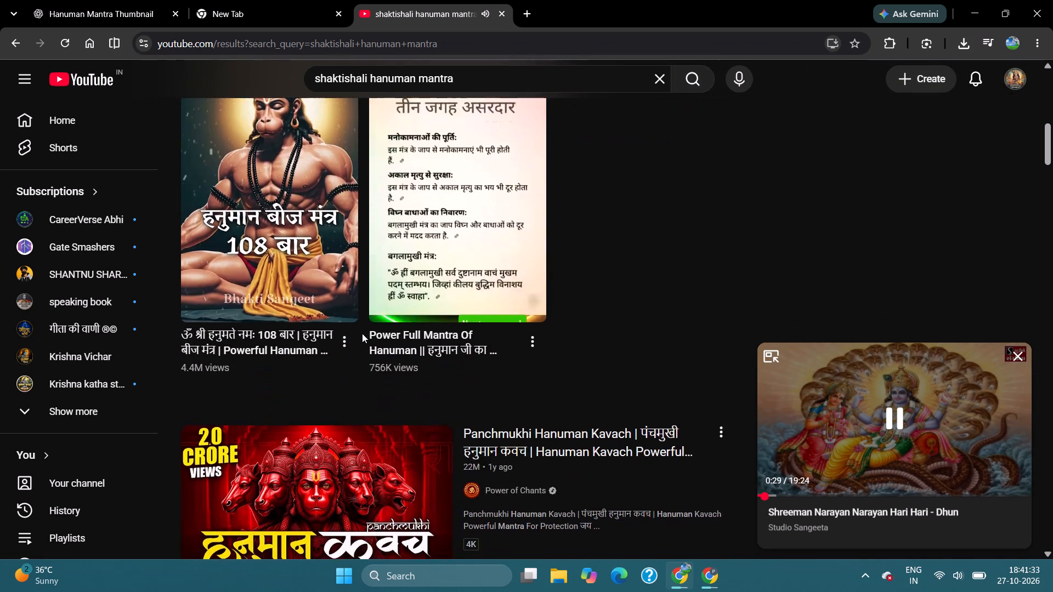
pyautogui.scroll(-2, 362, 337)
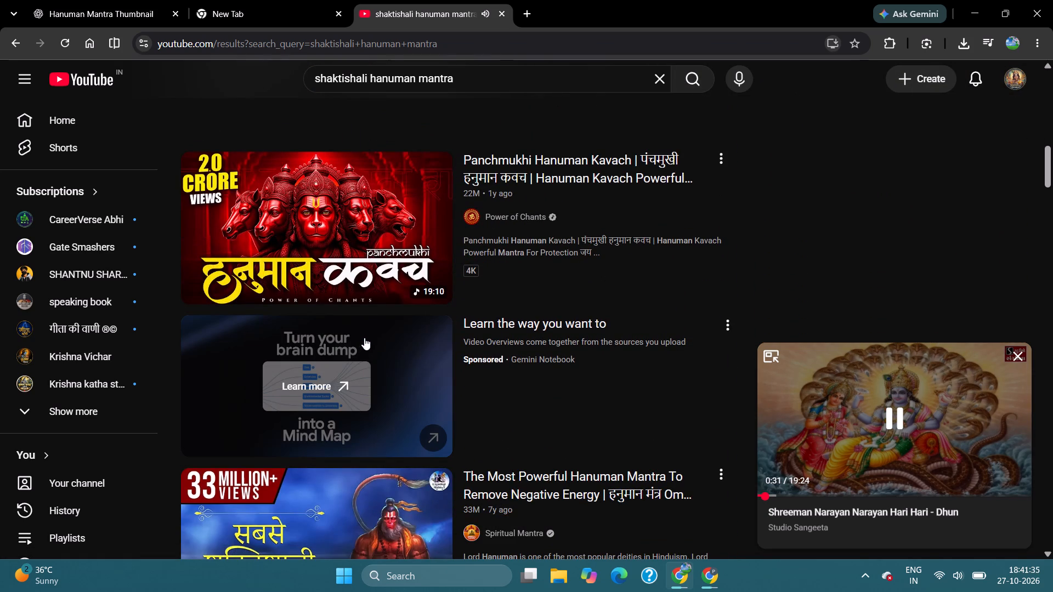
pyautogui.scroll(-4, 364, 345)
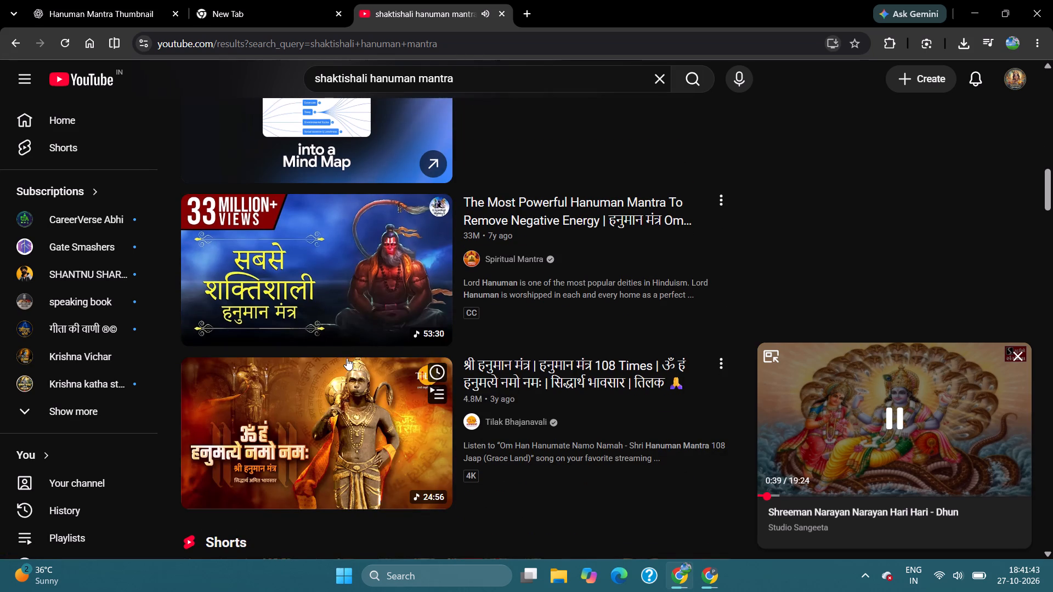
pyautogui.scroll(-4, 347, 360)
pyautogui.scroll(6, 346, 367)
pyautogui.scroll(-9, 346, 367)
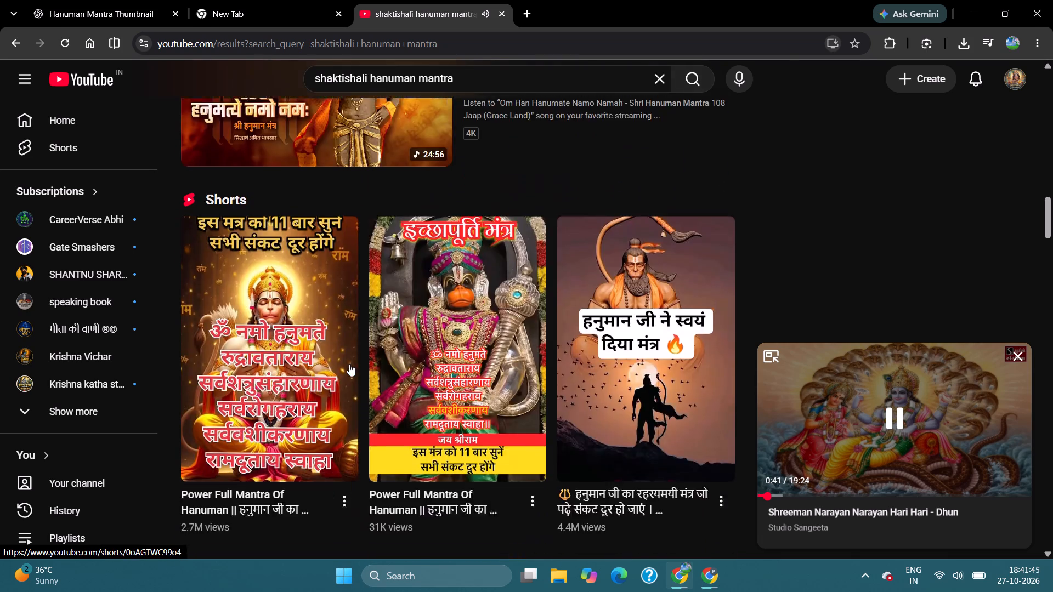
pyautogui.scroll(-13, 349, 364)
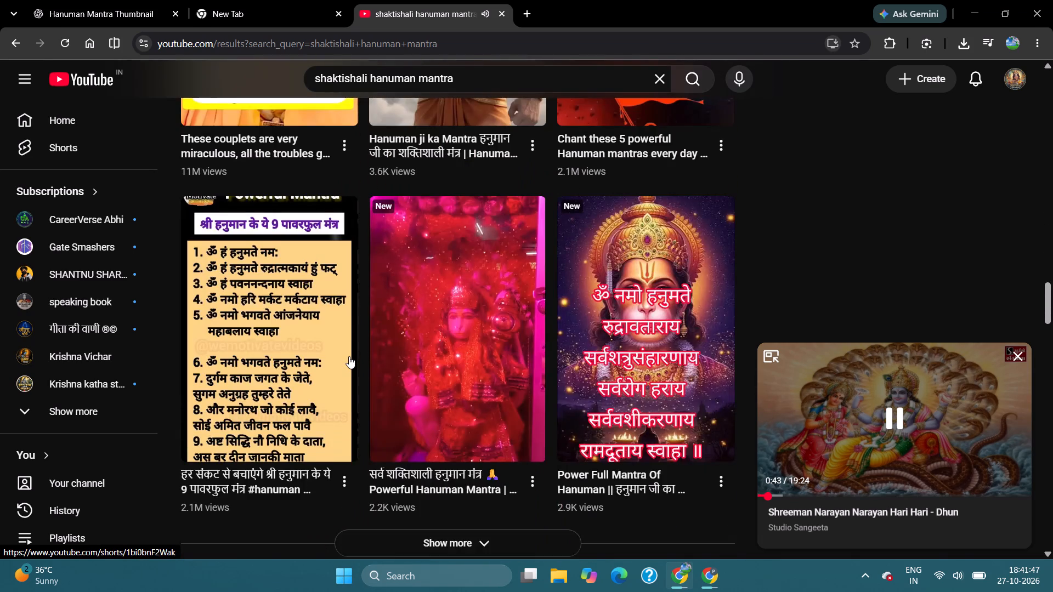
pyautogui.scroll(-5, 347, 361)
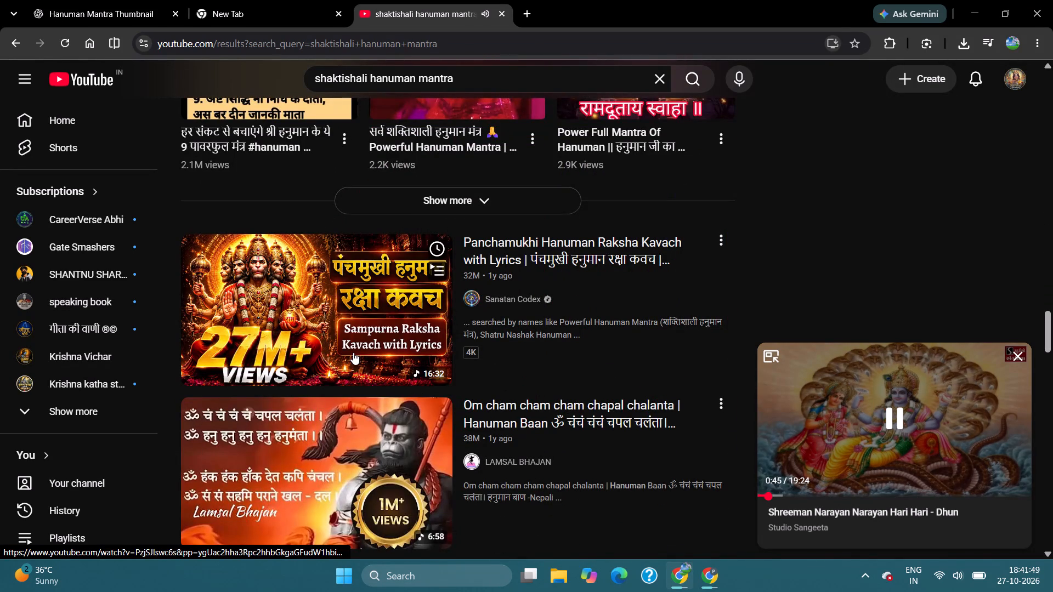
pyautogui.scroll(8, 378, 170)
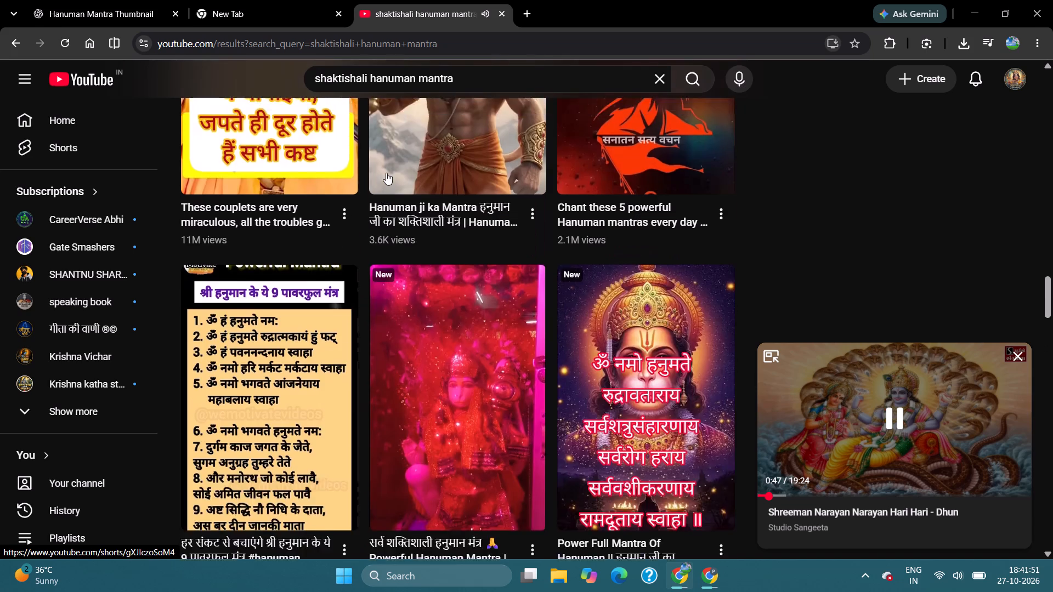
pyautogui.scroll(20, 386, 173)
pyautogui.scroll(17, 386, 173)
pyautogui.scroll(5, 387, 173)
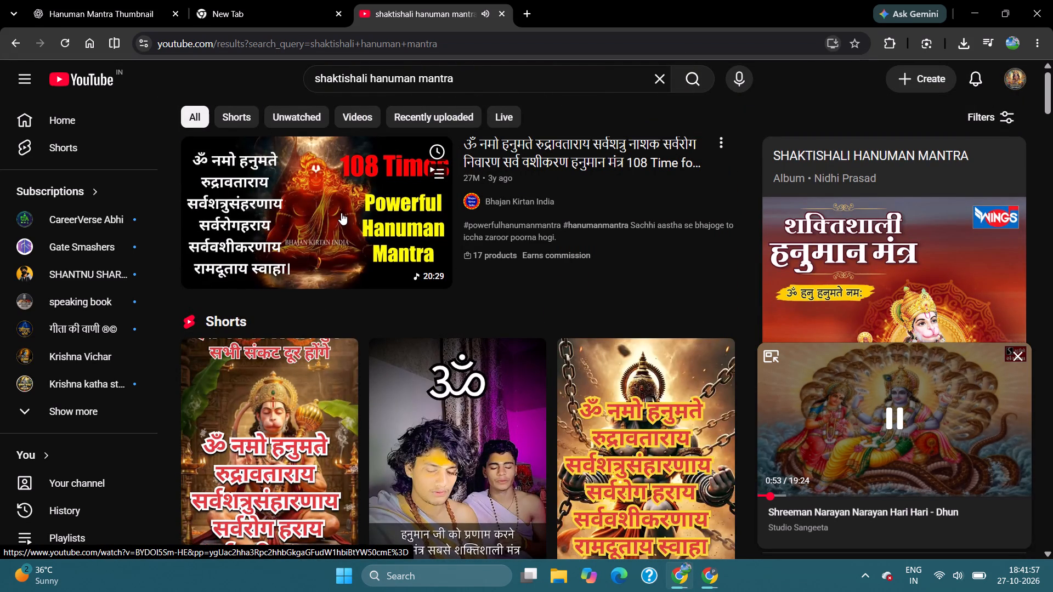
pyautogui.click(341, 213)
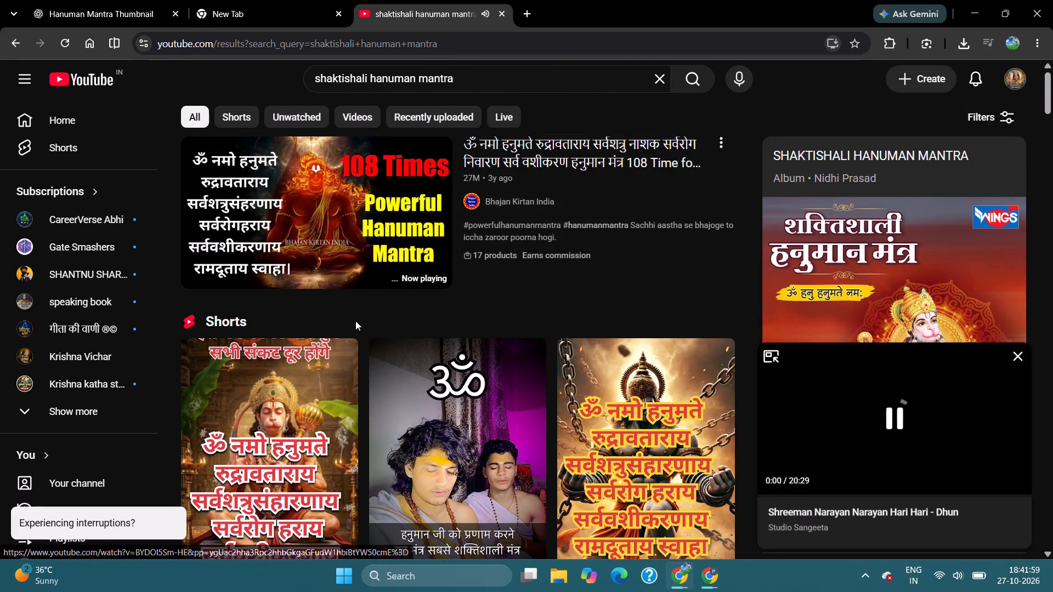
pyautogui.click(771, 352)
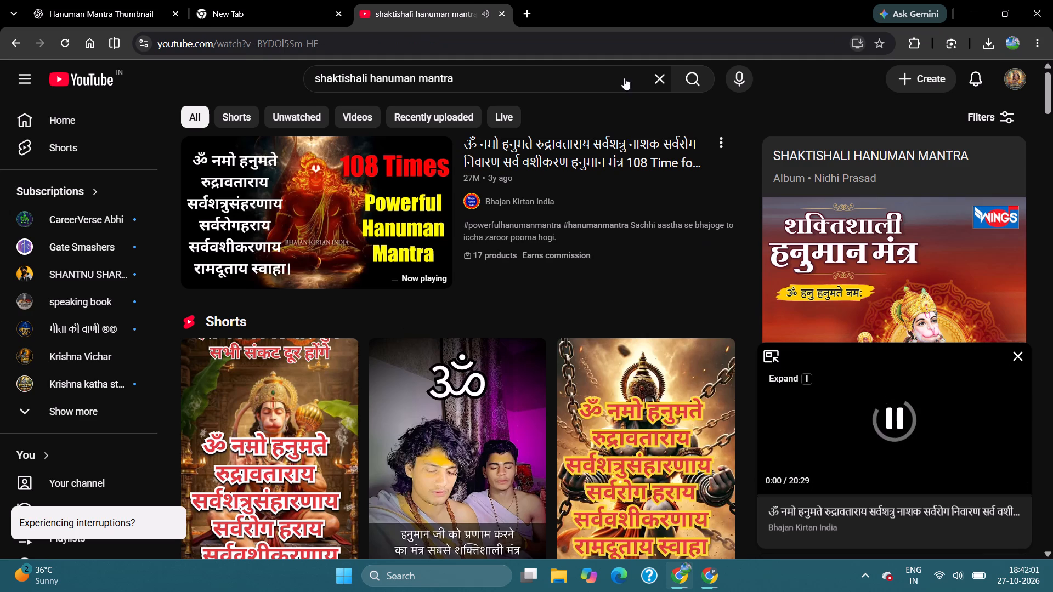
pyautogui.click(477, 231)
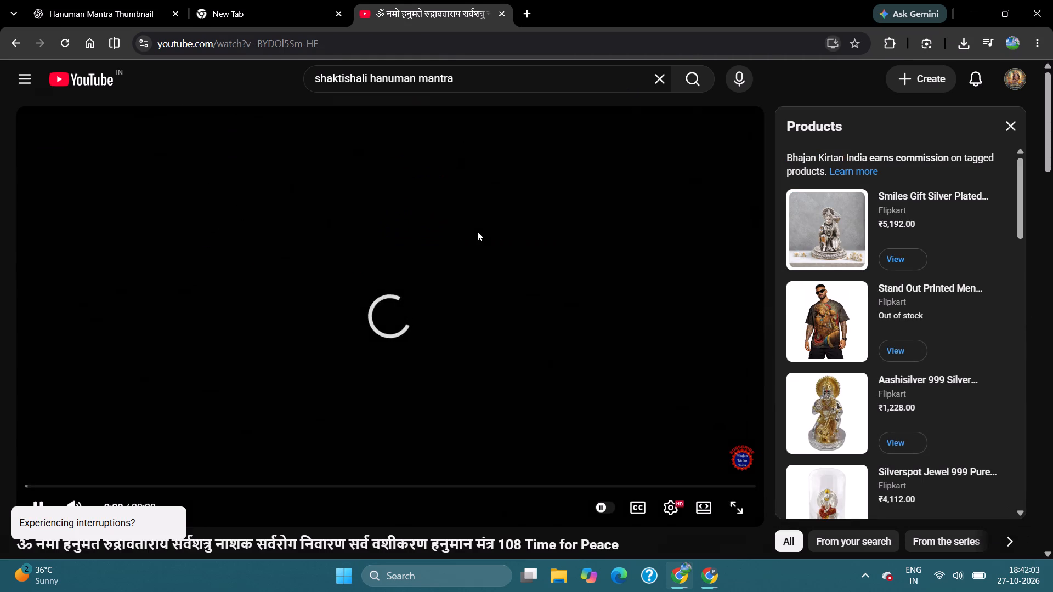
pyautogui.scroll(-4, 494, 255)
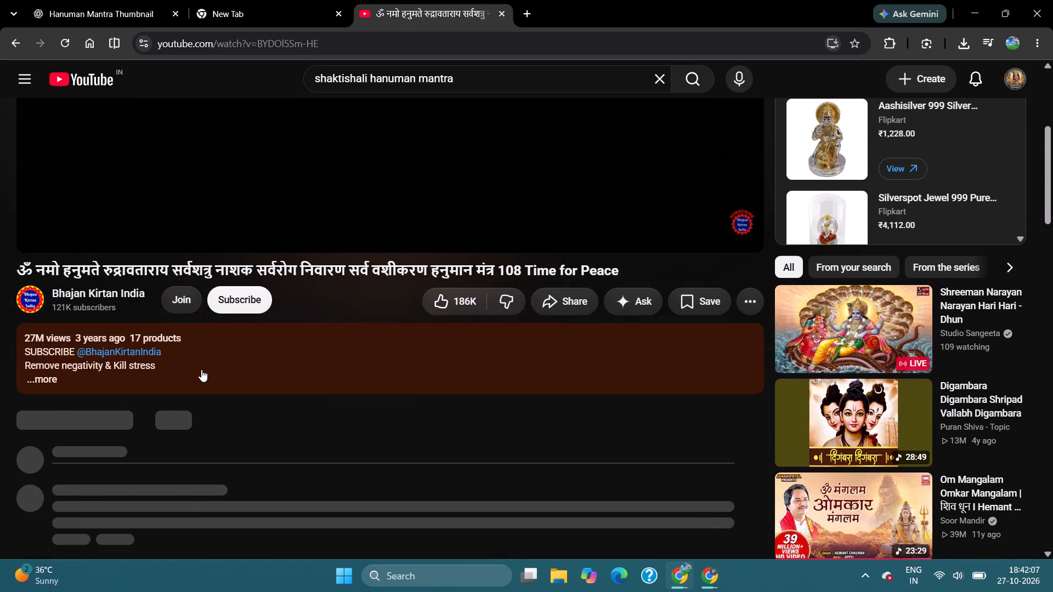
pyautogui.click(201, 369)
pyautogui.scroll(-3, 235, 378)
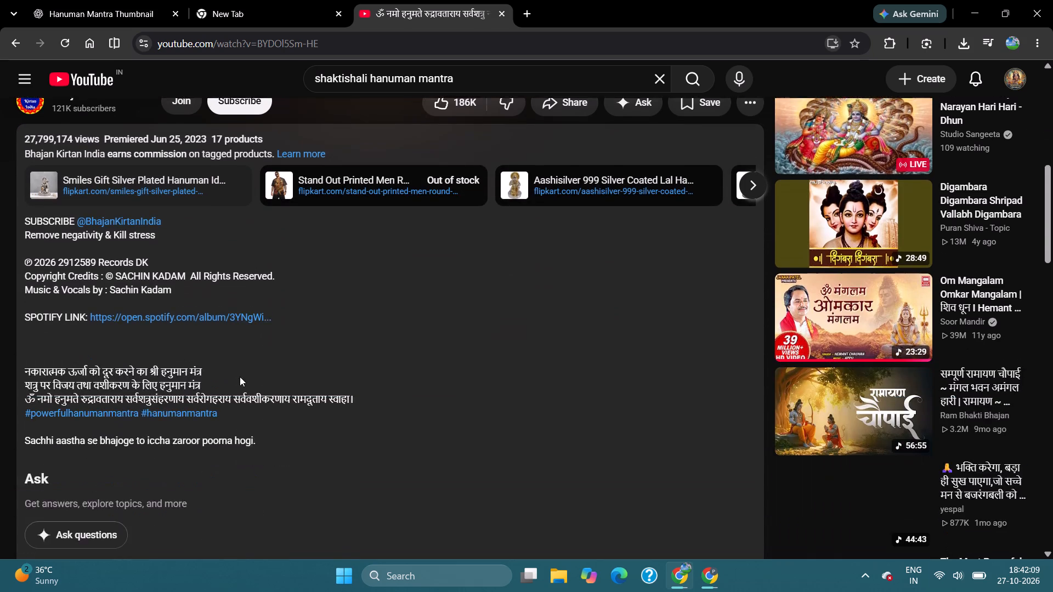
pyautogui.scroll(-2, 241, 379)
pyautogui.scroll(4, 251, 375)
pyautogui.scroll(-3, 326, 354)
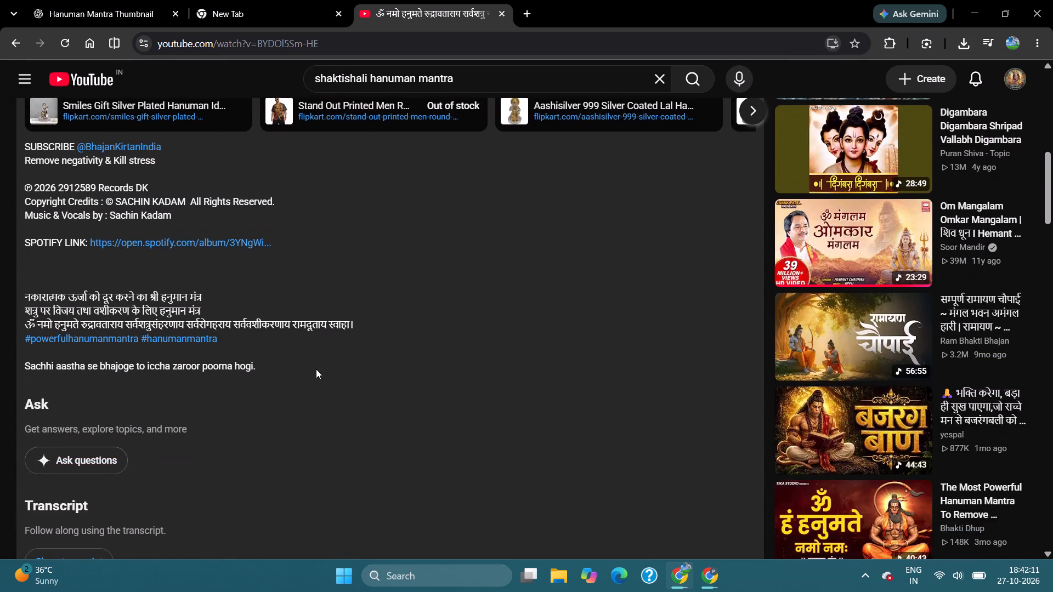
pyautogui.scroll(-4, 314, 366)
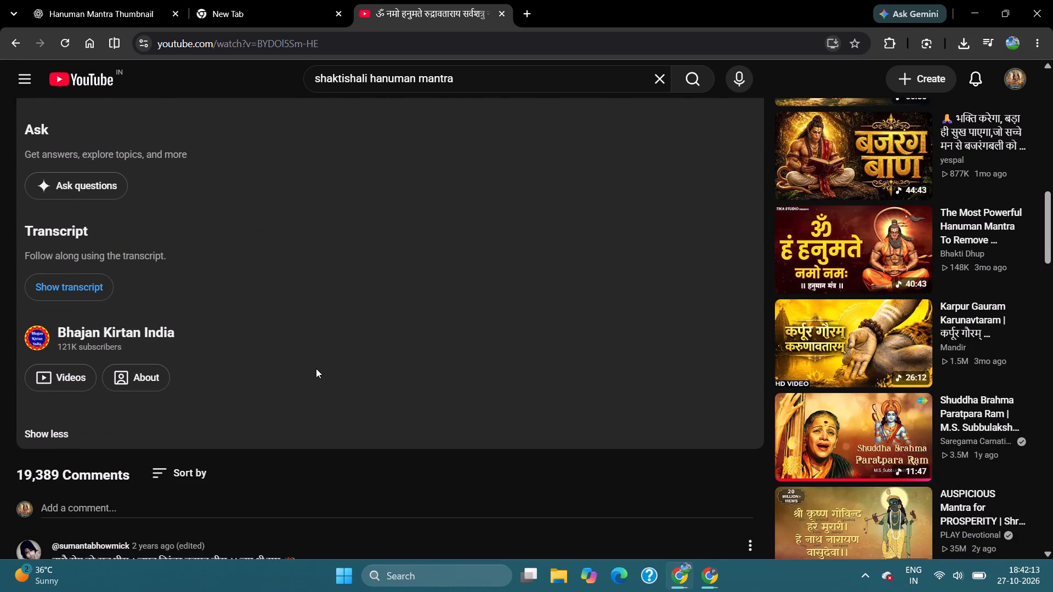
pyautogui.scroll(3, 316, 371)
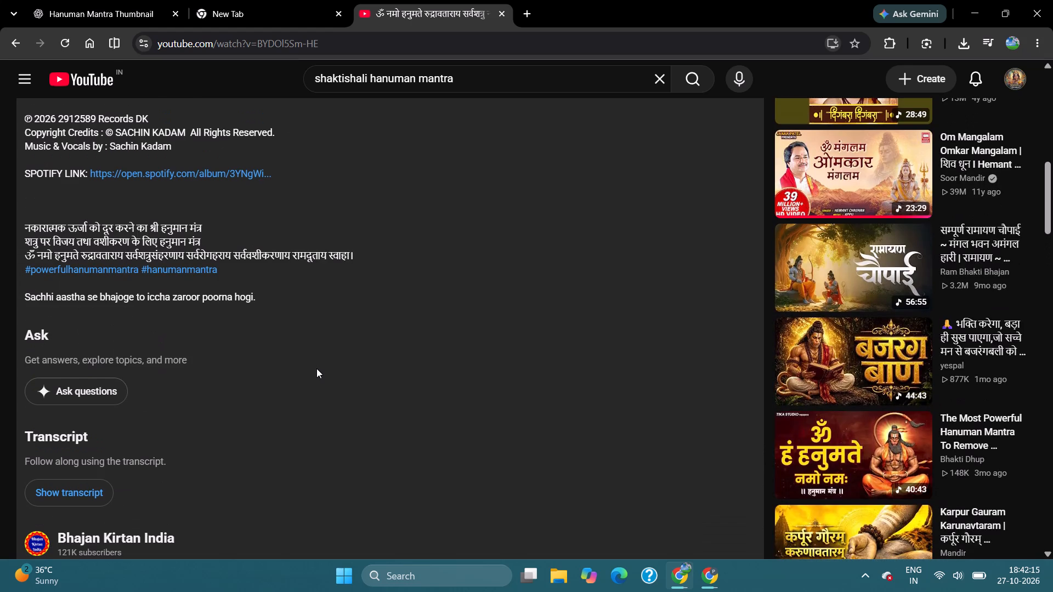
pyautogui.scroll(-6, 313, 372)
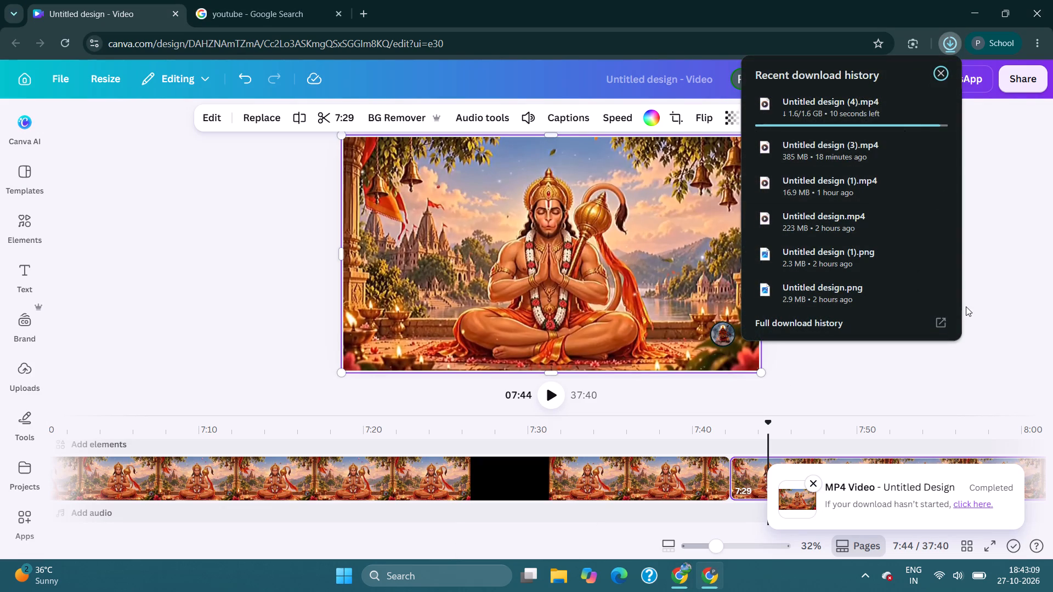
pyautogui.click(937, 76)
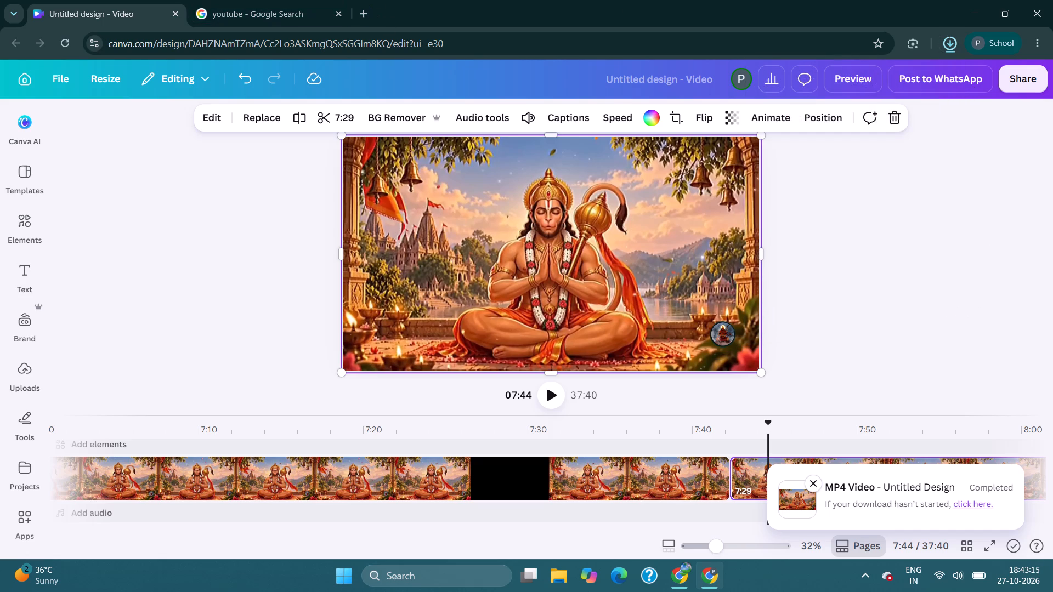
# Return to the ChatGPT browser window, open a fresh blank tab and close the old one.
pyautogui.click(681, 576)
pyautogui.click(529, 6)
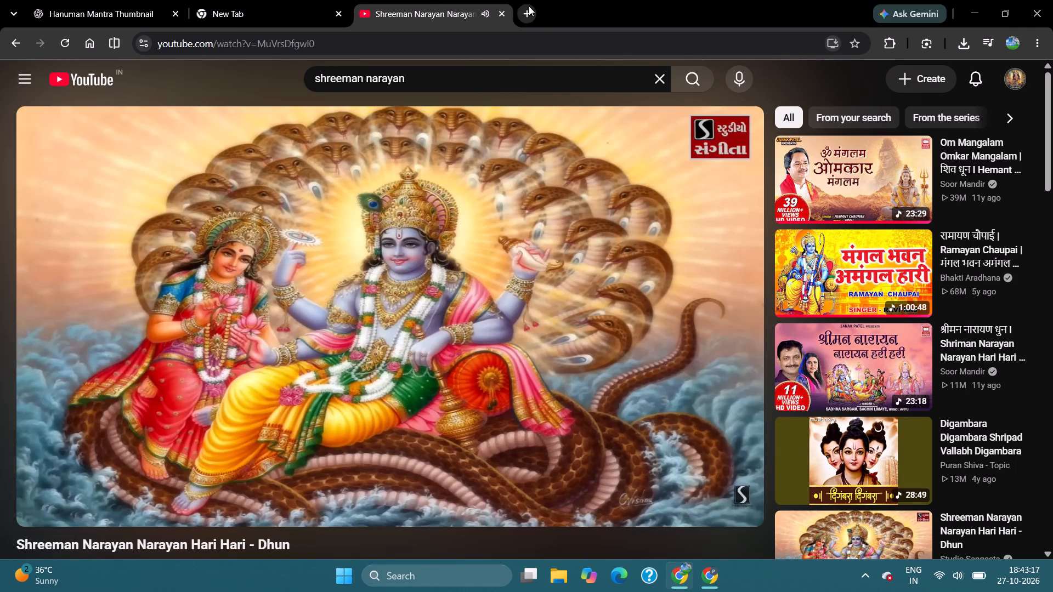
pyautogui.click(368, 0)
pyautogui.click(348, 0)
pyautogui.click(336, 12)
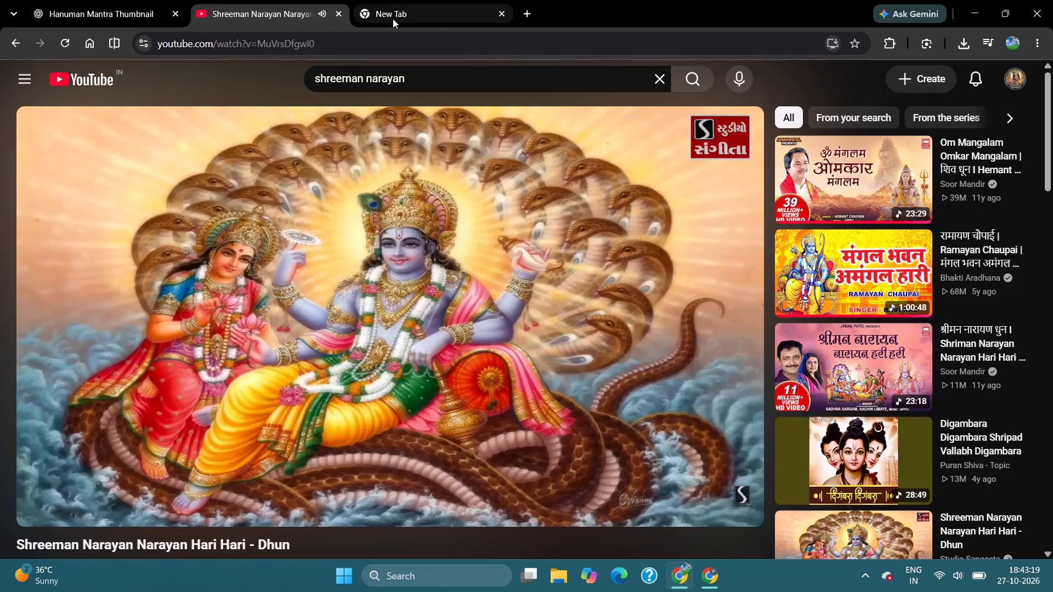
pyautogui.click(410, 4)
# Open the other Chrome profile with the purple "r" avatar in its own window.
pyautogui.click(1006, 41)
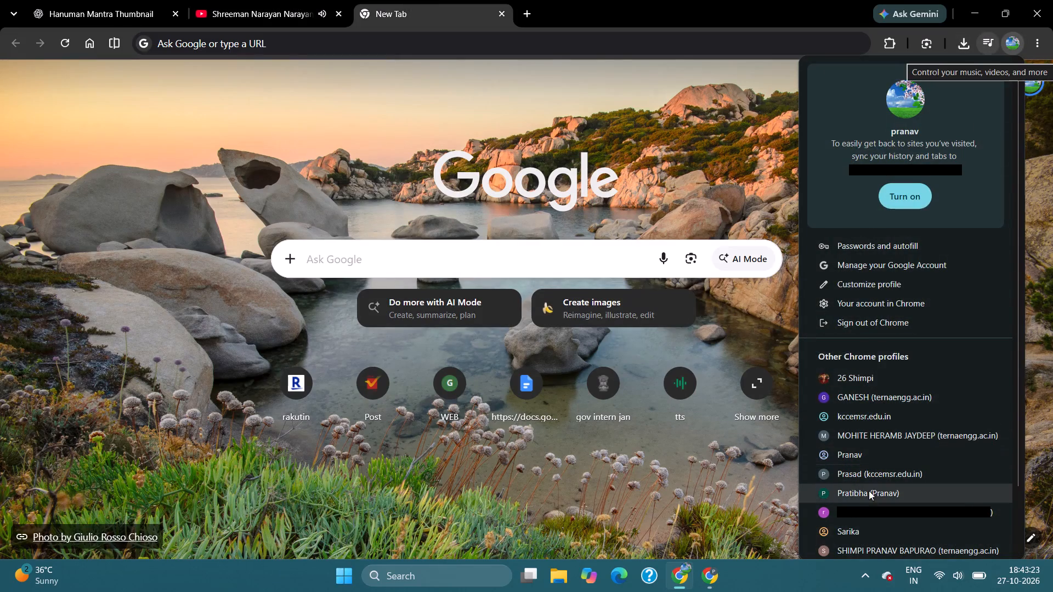
pyautogui.click(865, 506)
pyautogui.click(698, 582)
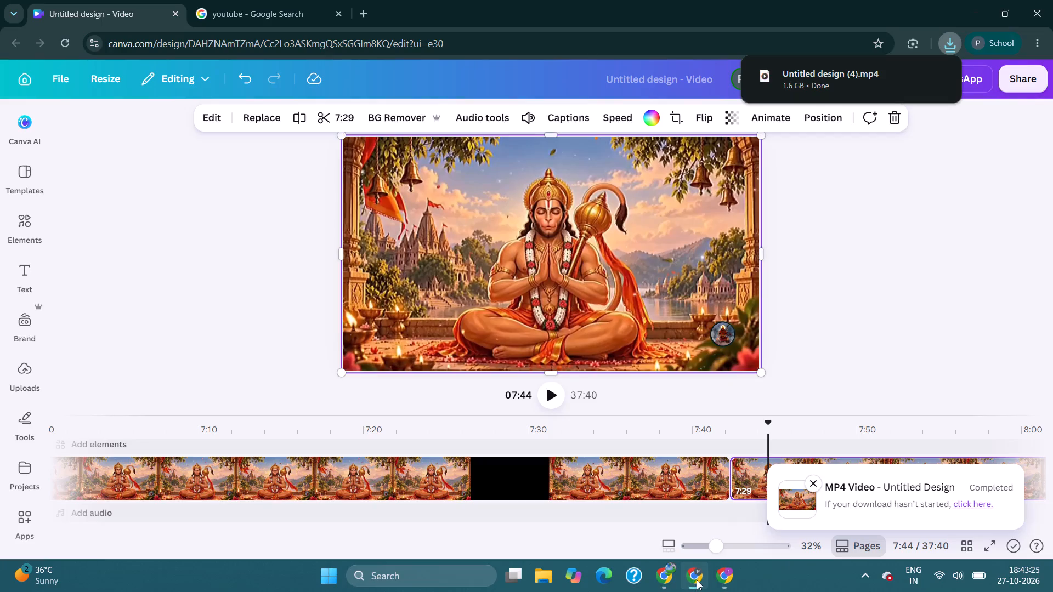
pyautogui.click(716, 583)
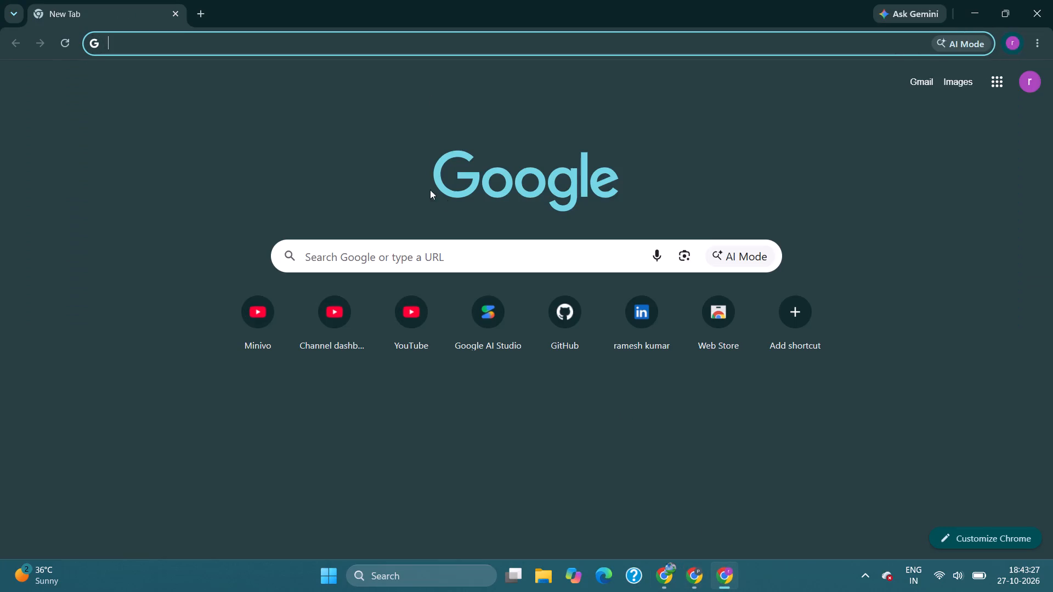
pyautogui.click(1020, 41)
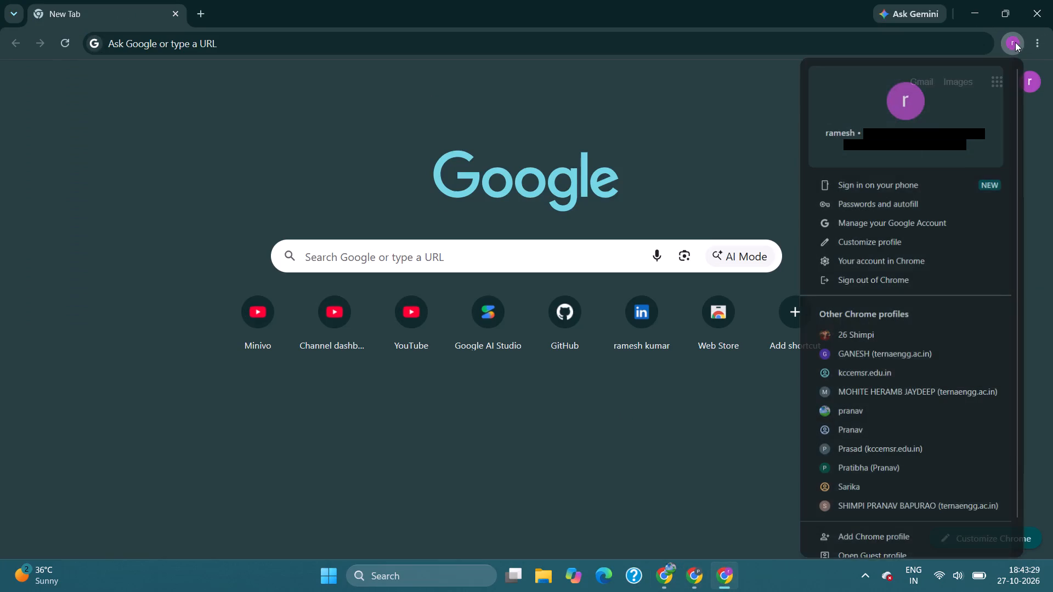
pyautogui.click(770, 439)
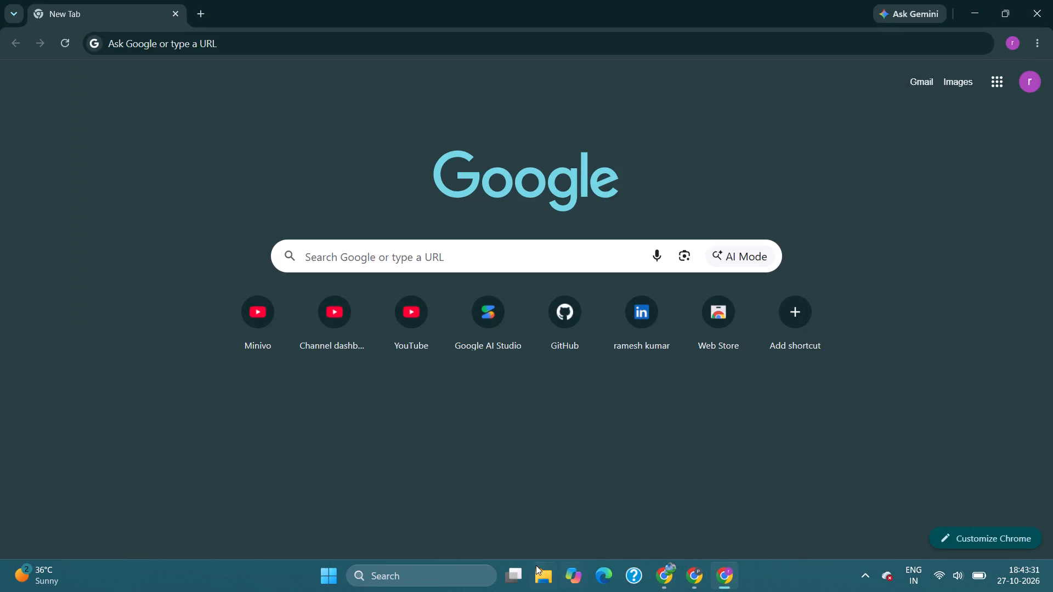
# In File Explorer's Downloads folder, rename Untitled design (4).mp4 as "hanuman mantra" and close the window.
pyautogui.click(534, 565)
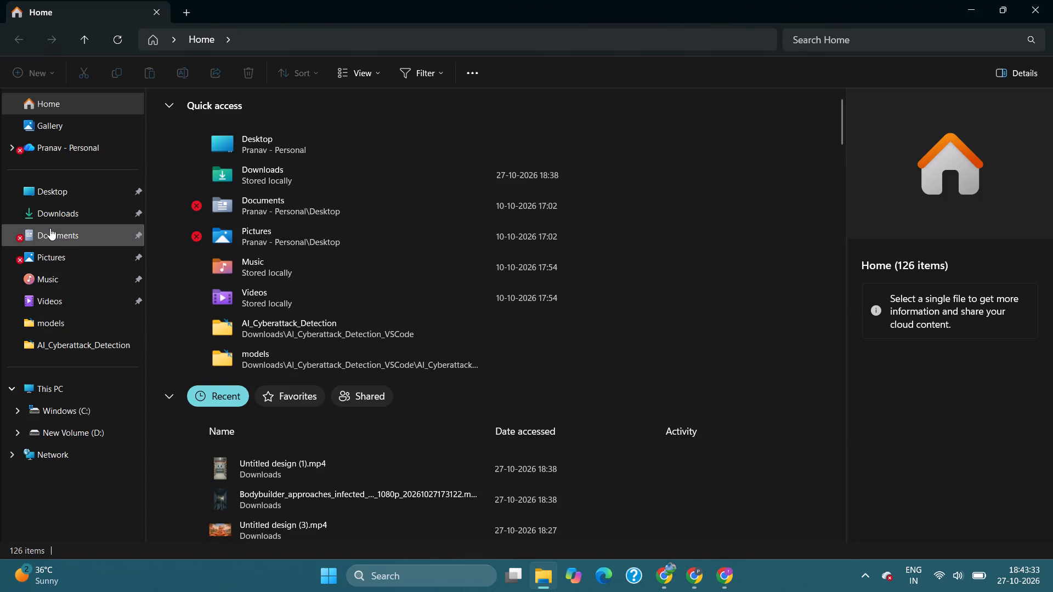
pyautogui.click(57, 218)
pyautogui.rightClick(206, 151)
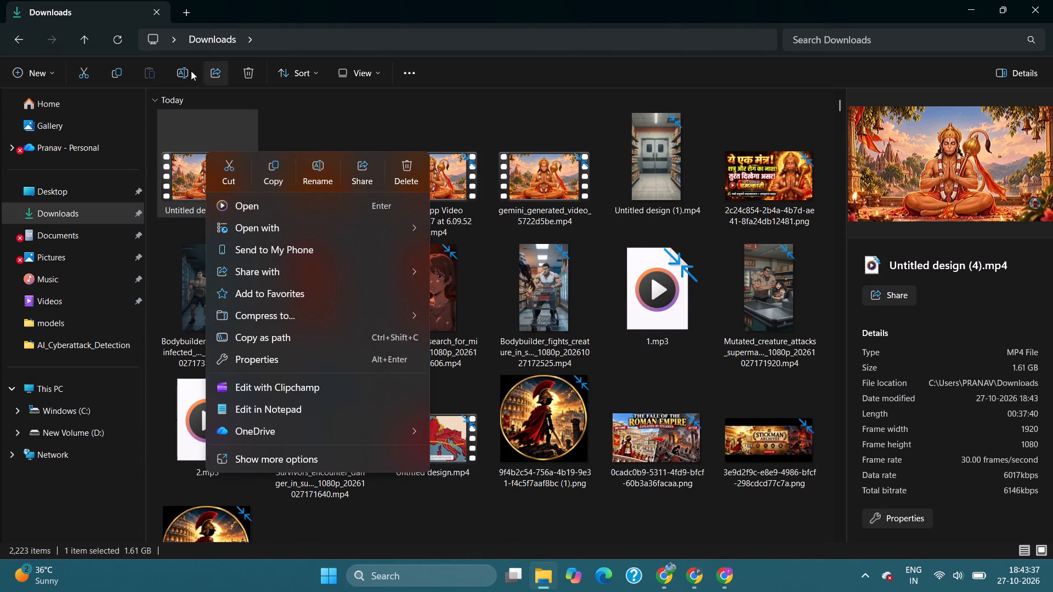
pyautogui.click(172, 71)
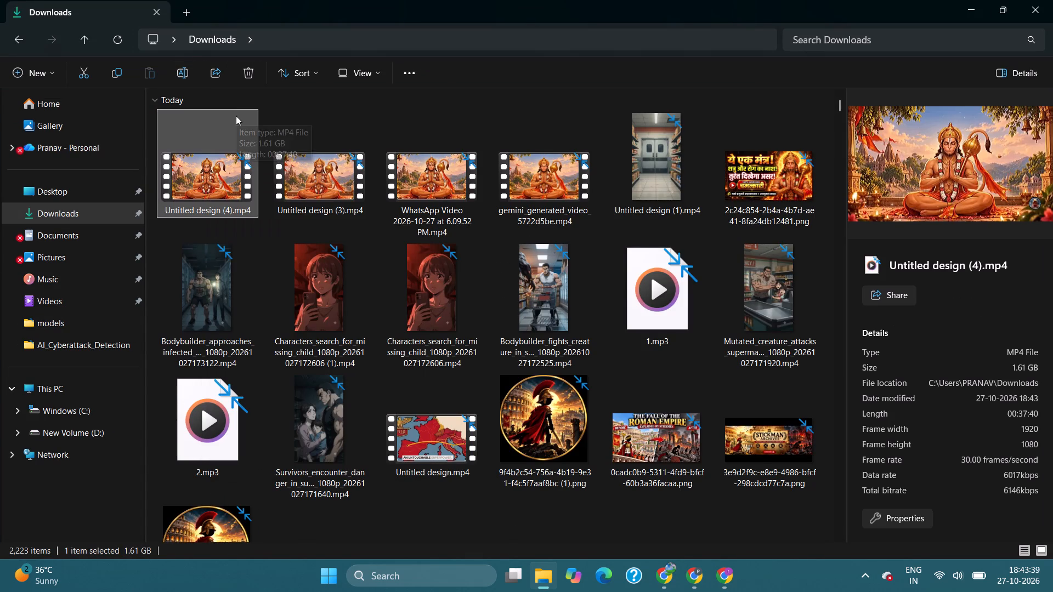
pyautogui.click(193, 70)
pyautogui.write('hanuman mantra')
pyautogui.press('Return')
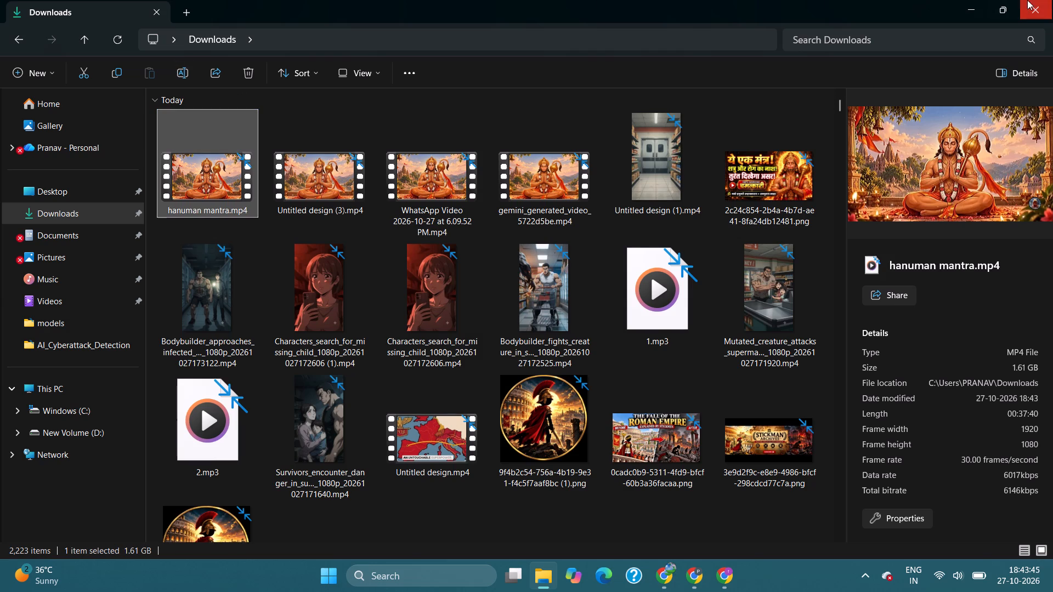
pyautogui.click(1022, 1)
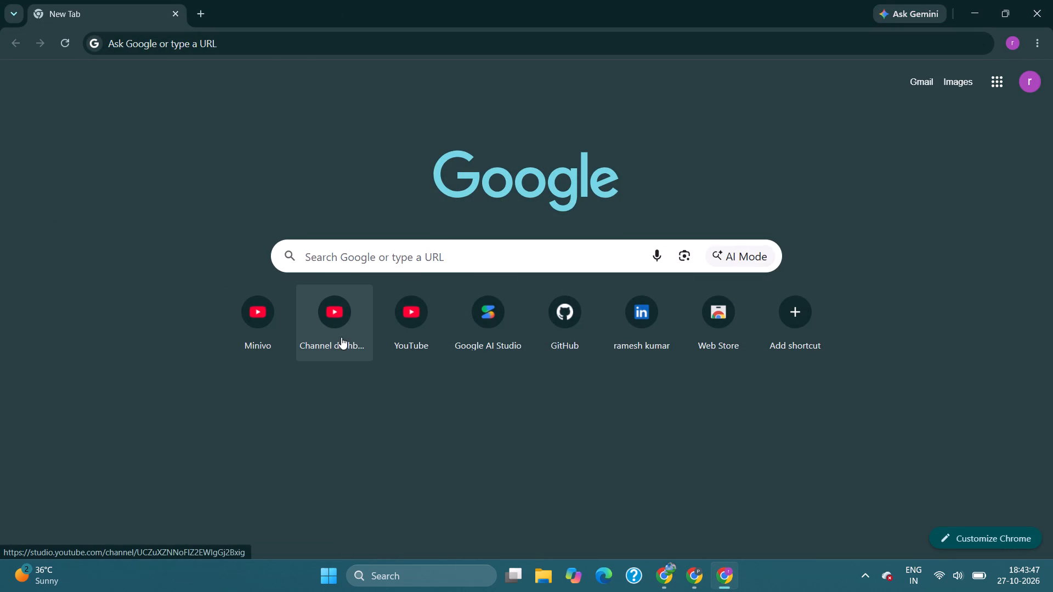
# Open the YouTube home page in the newly opened Chrome profile.
pyautogui.click(375, 337)
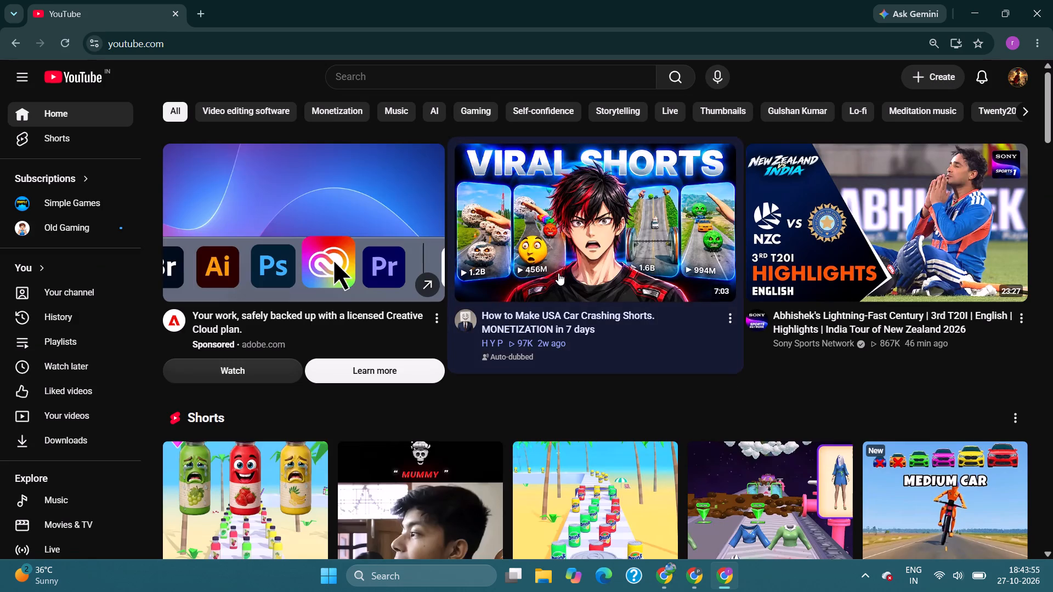
# Skim through the inline preview of the video "How to Make USA Car Crashing Shorts. MONETIZATION in 7 days".
pyautogui.click(531, 297)
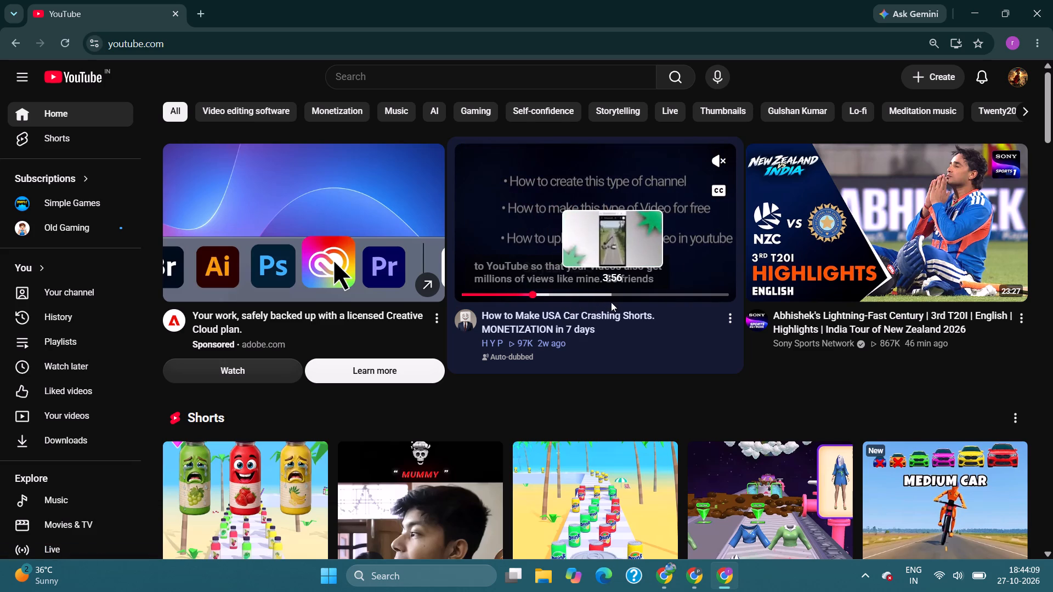
pyautogui.click(584, 299)
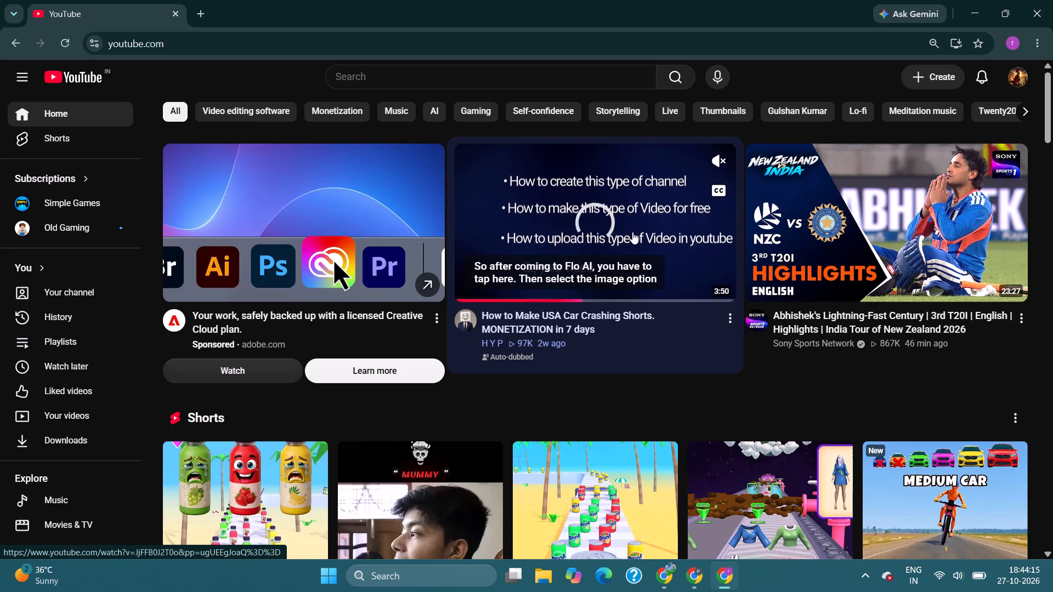
pyautogui.click(615, 292)
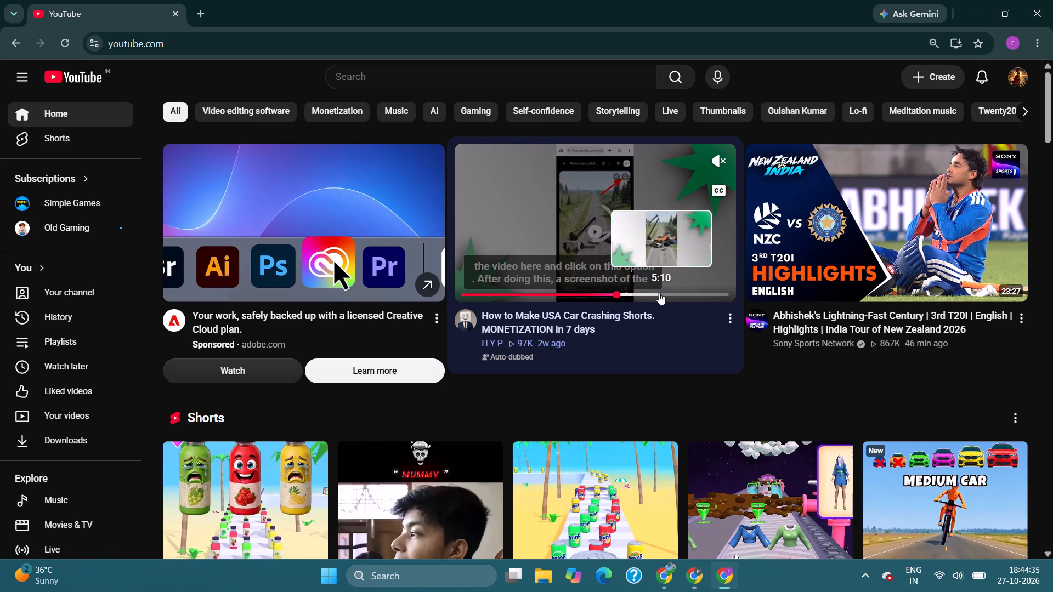
pyautogui.click(652, 292)
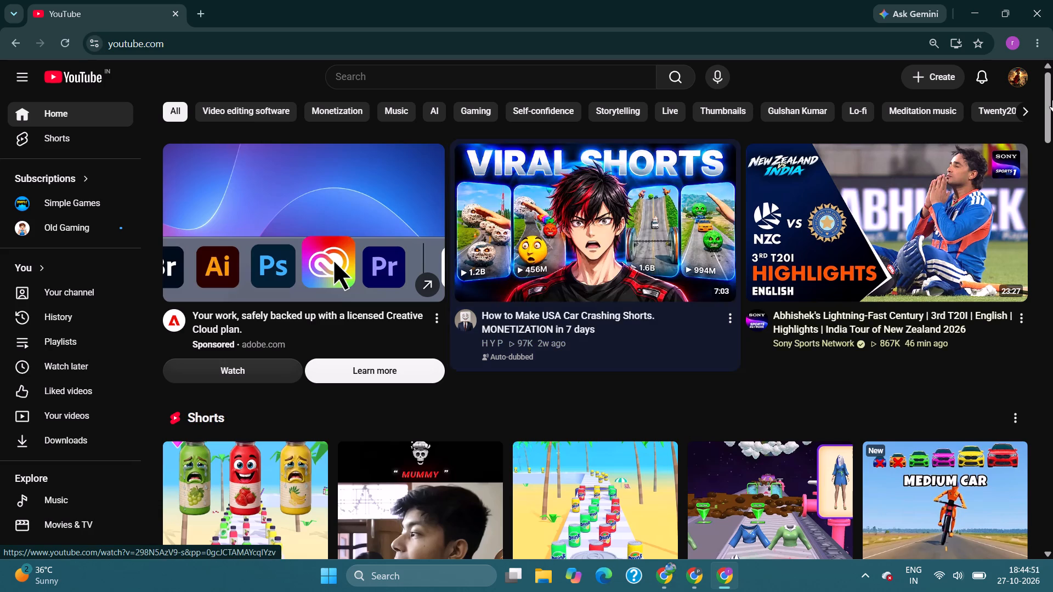
# Open the account options on YouTube to reach the channel's Studio for the upload.
pyautogui.click(1015, 75)
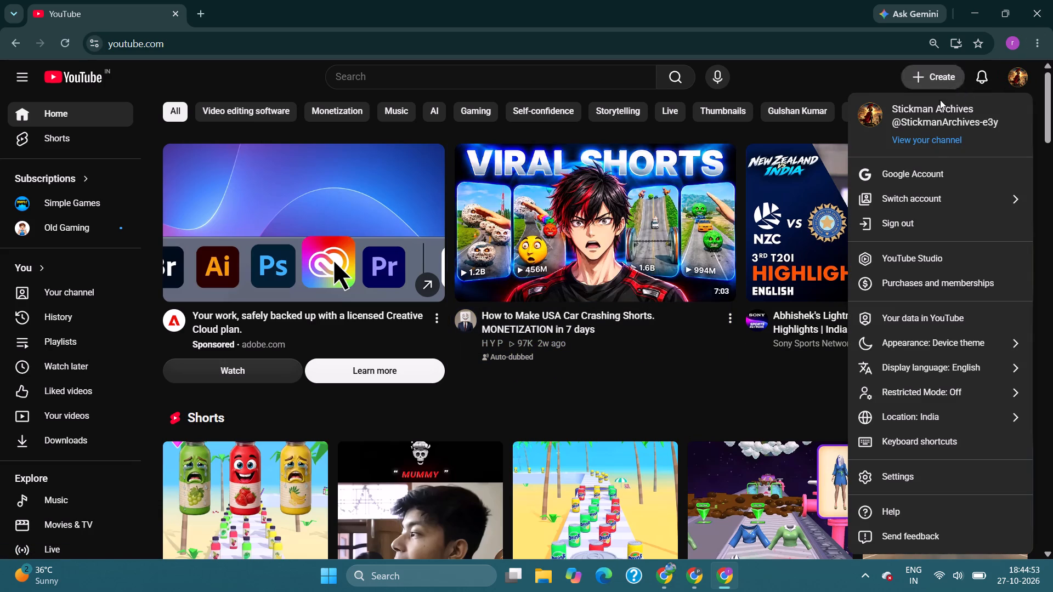
# Switch the YouTube account from Stickman Archives to the BHAGWA channel.
pyautogui.click(922, 192)
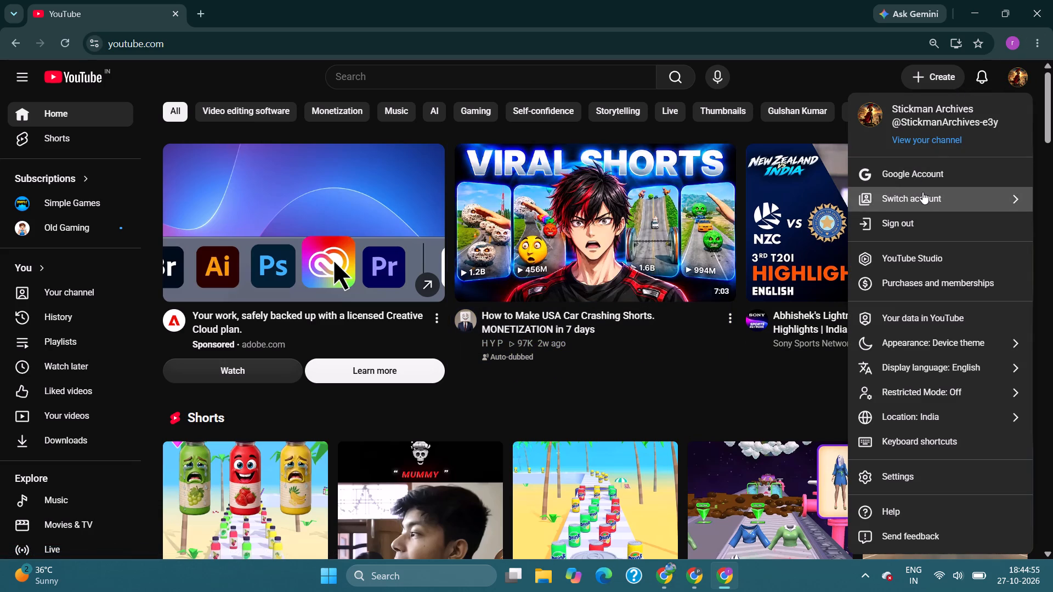
pyautogui.click(936, 293)
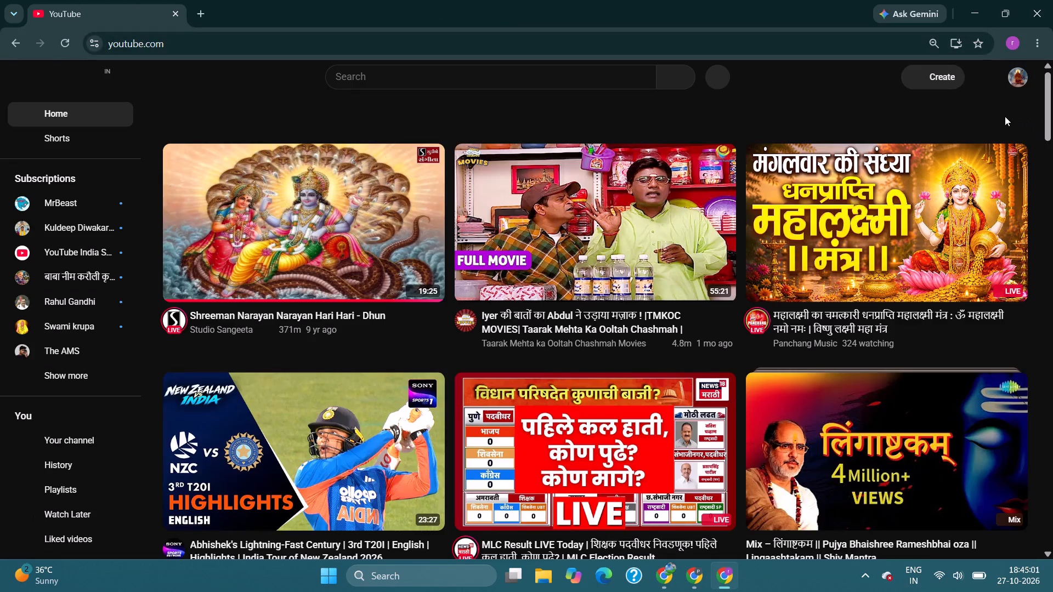
# Start a new video upload on the channel and choose hanuman mantra.mp4 from the Downloads folder as the file.
pyautogui.click(932, 78)
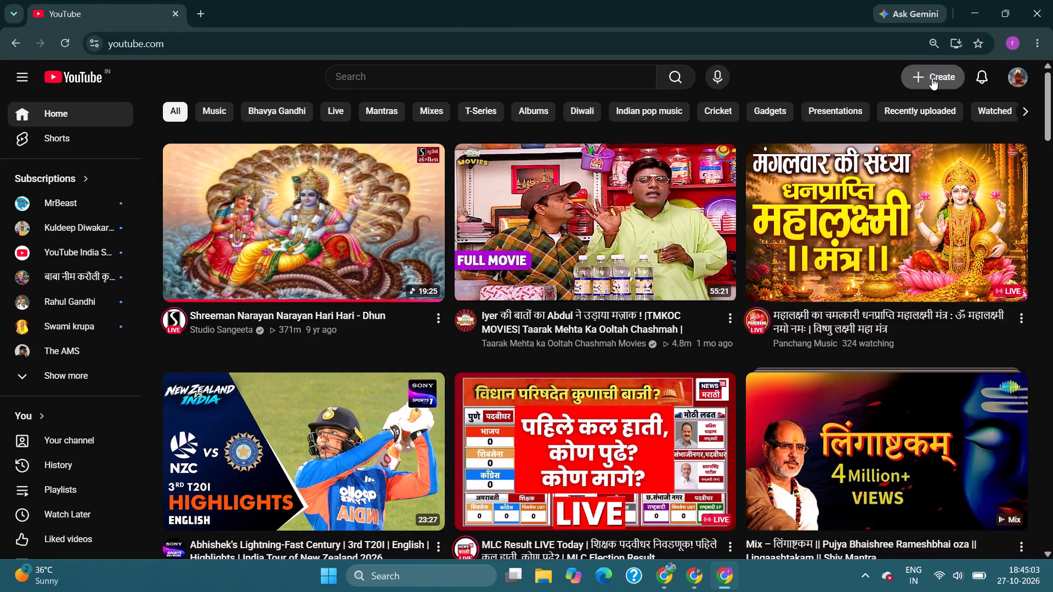
pyautogui.click(929, 102)
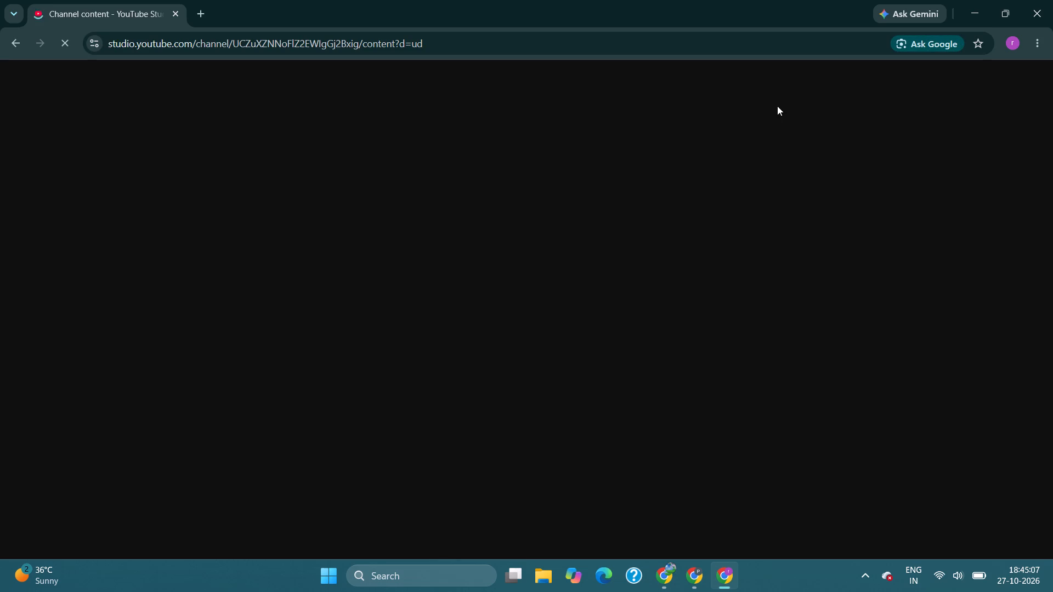
pyautogui.click(541, 369)
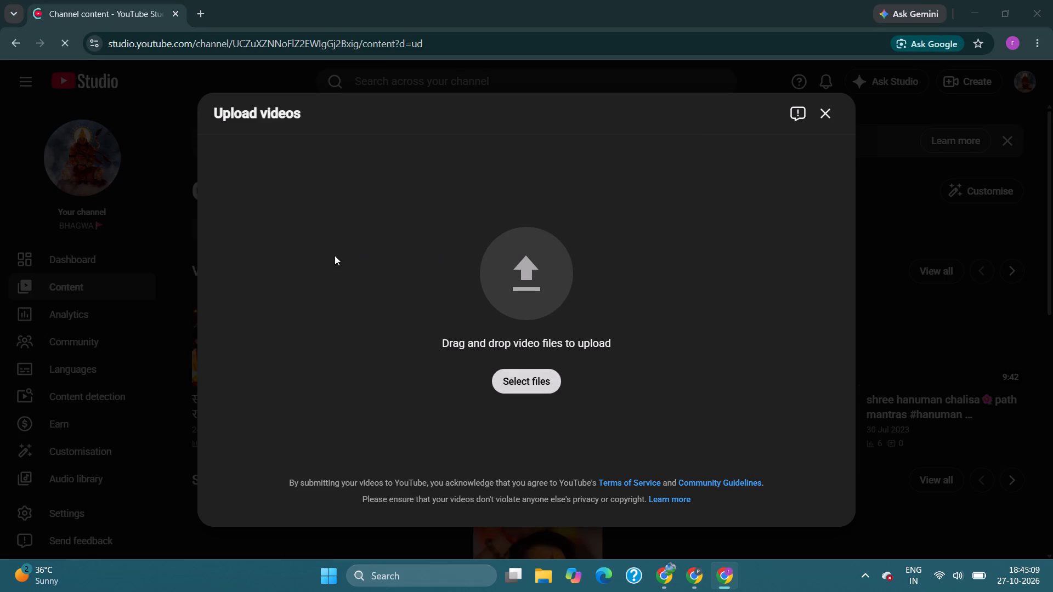
pyautogui.click(178, 138)
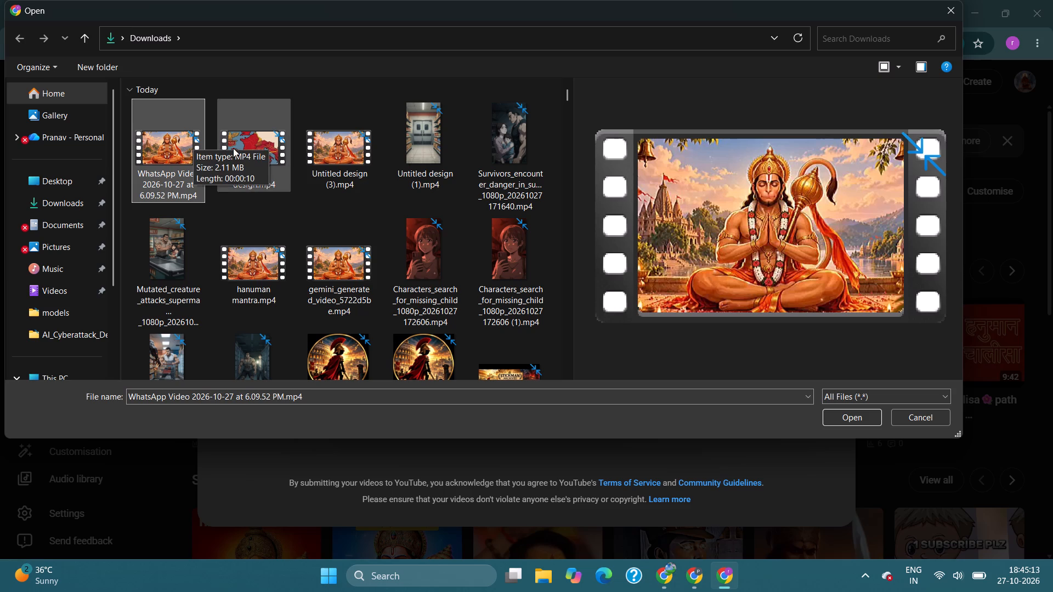
pyautogui.click(264, 257)
pyautogui.press('Return')
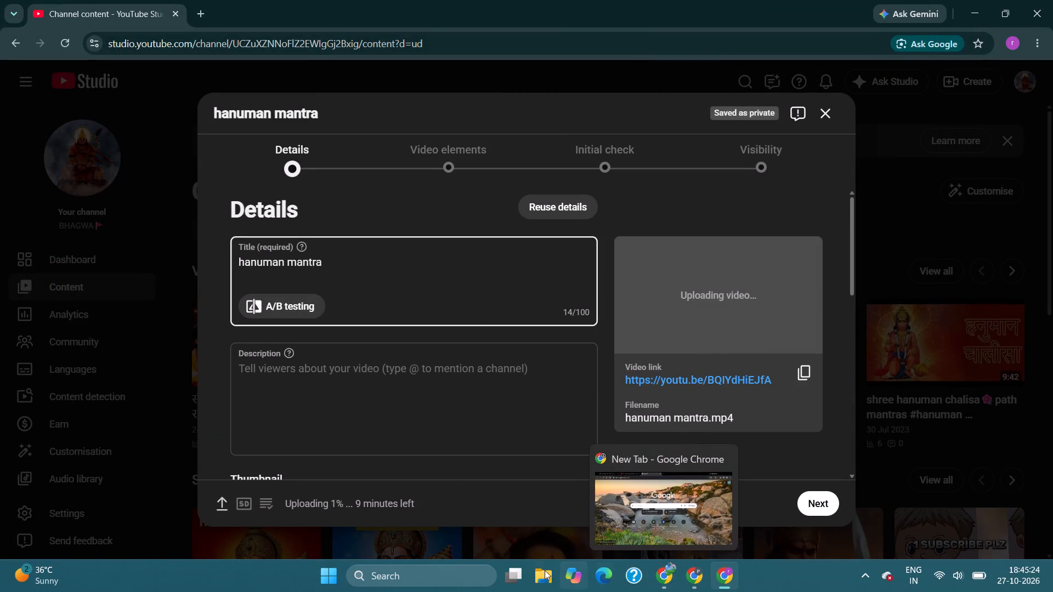
# Switch to File Explorer and open a new window at Home.
pyautogui.click(528, 568)
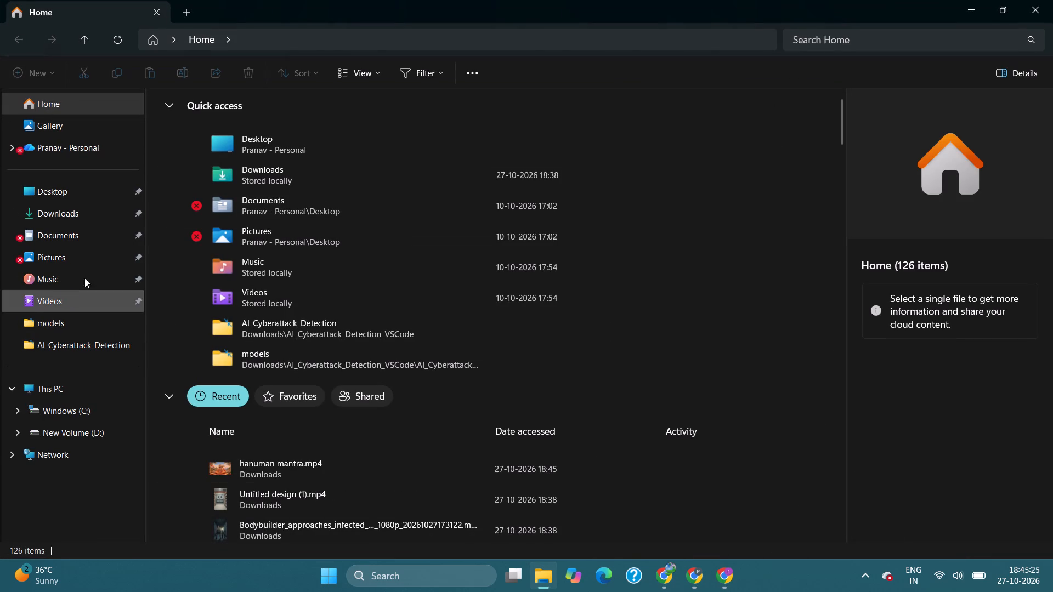
# Open hanuman mantra.mp4 from the recent files in the media player, close it and return to the YouTube Studio upload.
pyautogui.doubleClick(259, 466)
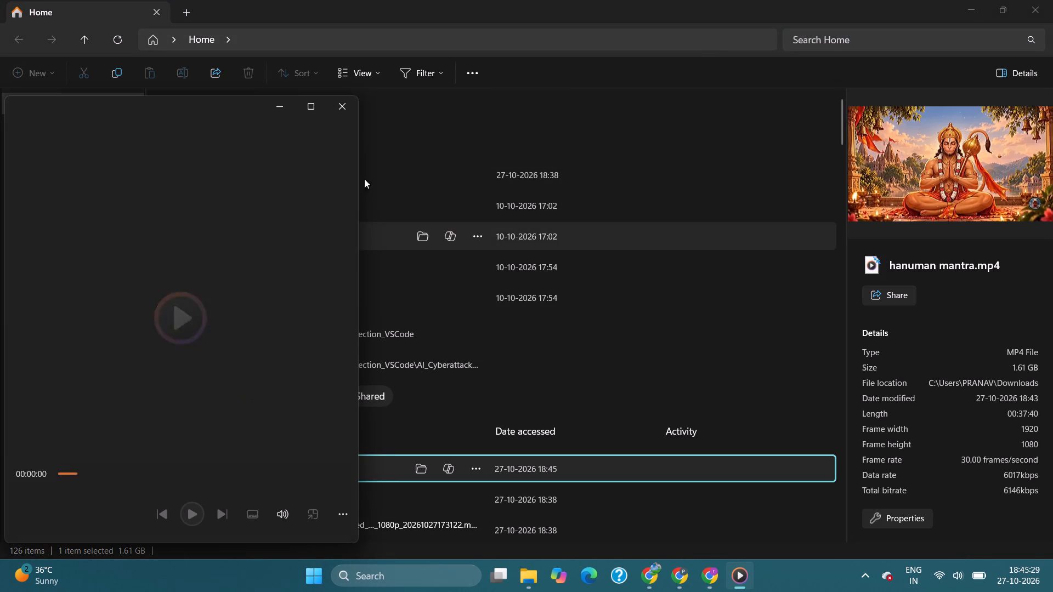
pyautogui.click(348, 109)
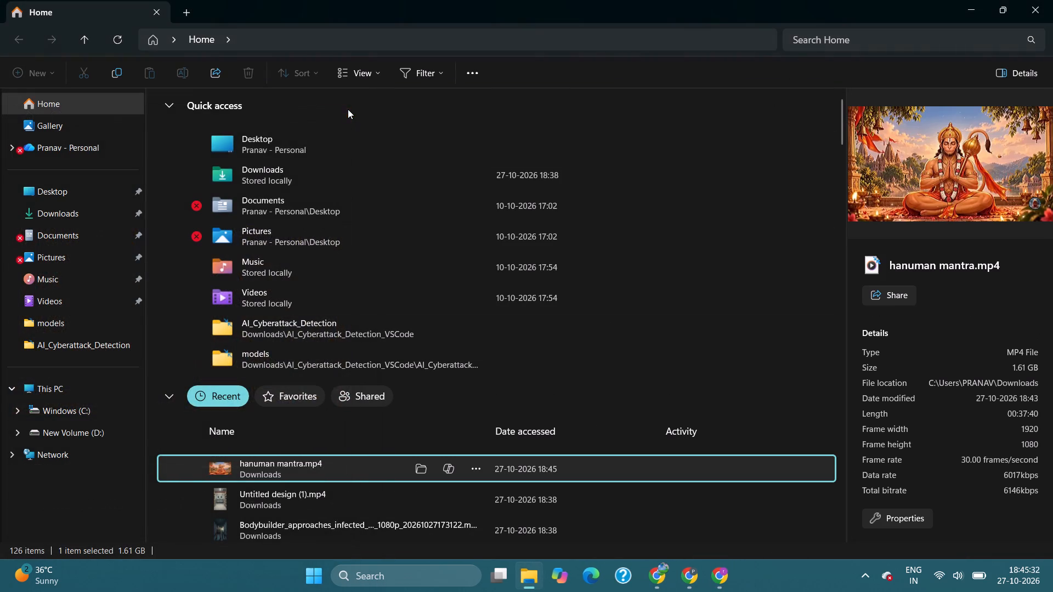
pyautogui.click(980, 16)
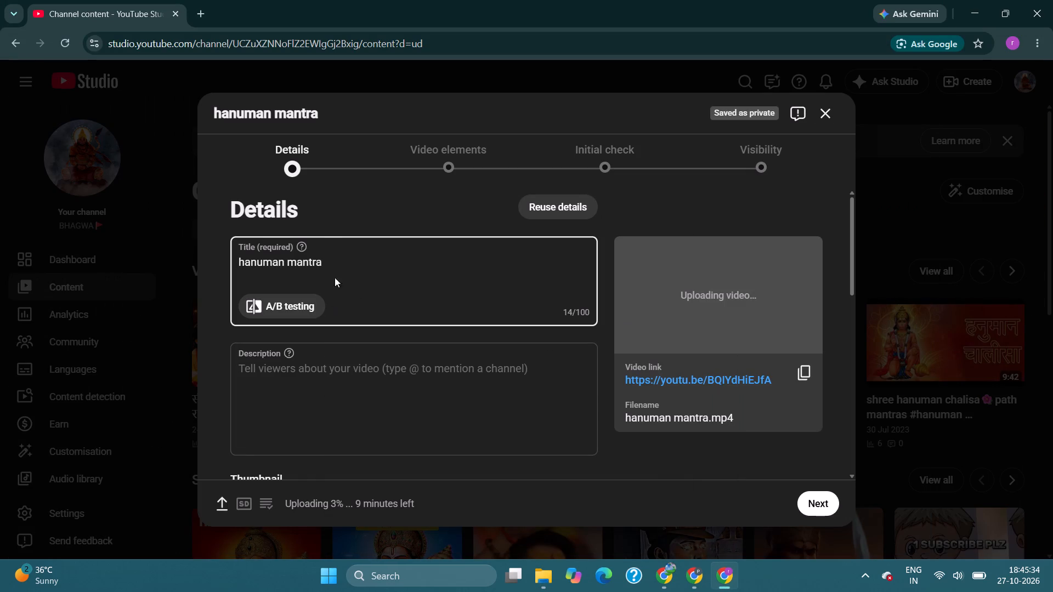
pyautogui.moveTo(331, 256); pyautogui.dragTo(262, 254)
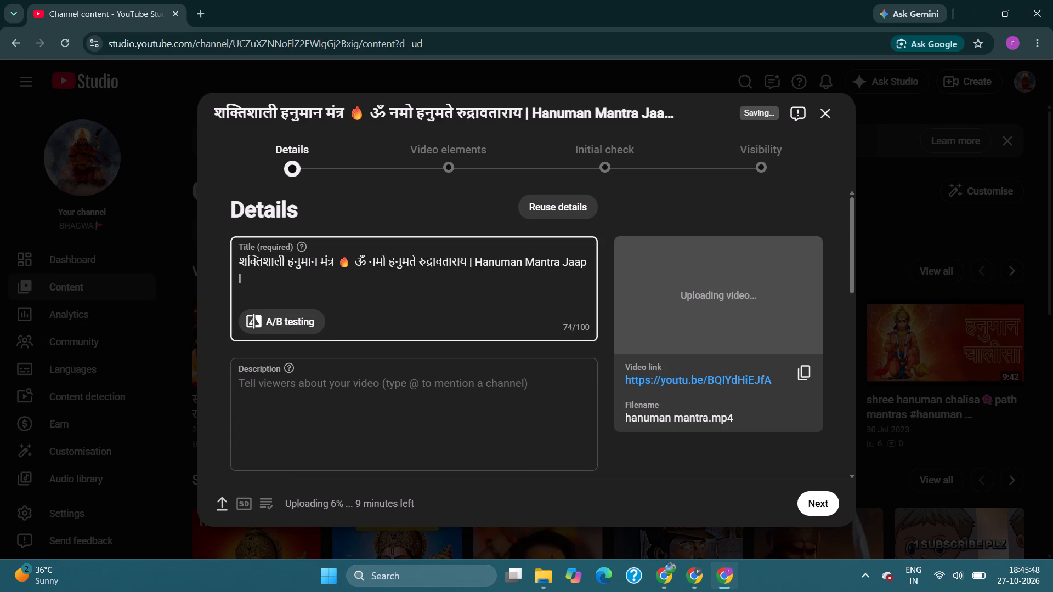
# Search YouTube for "shaktishali hanuman mantra" in the other Chrome profile and browse the titles of similar videos.
pyautogui.click(699, 572)
pyautogui.click(675, 574)
pyautogui.click(290, 0)
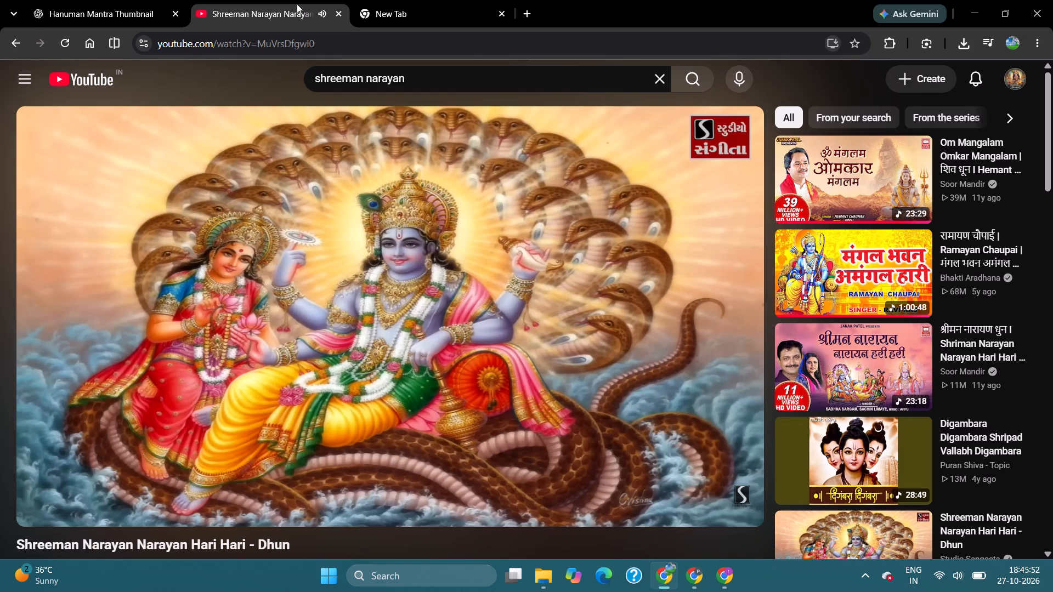
pyautogui.press('i')
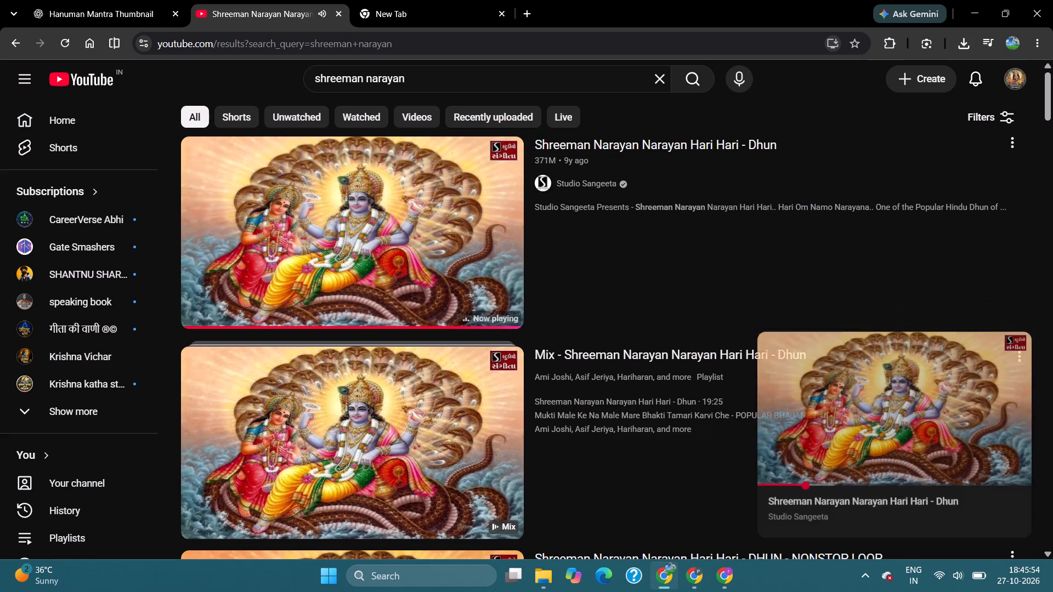
pyautogui.tripleClick(416, 82)
pyautogui.write('shakti')
pyautogui.press('Down')
pyautogui.press('Return')
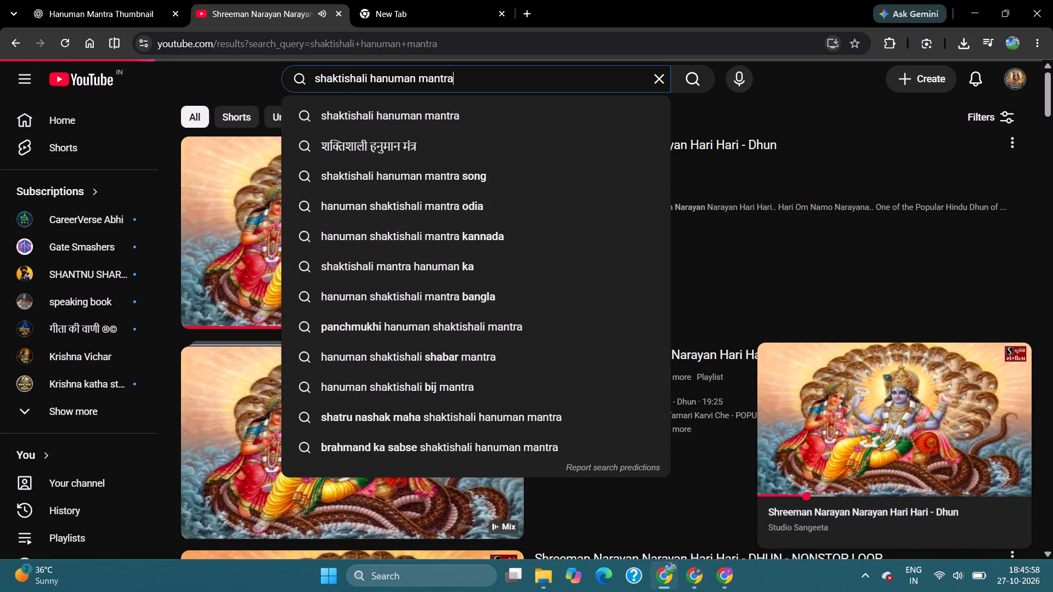
pyautogui.scroll(-4, 409, 149)
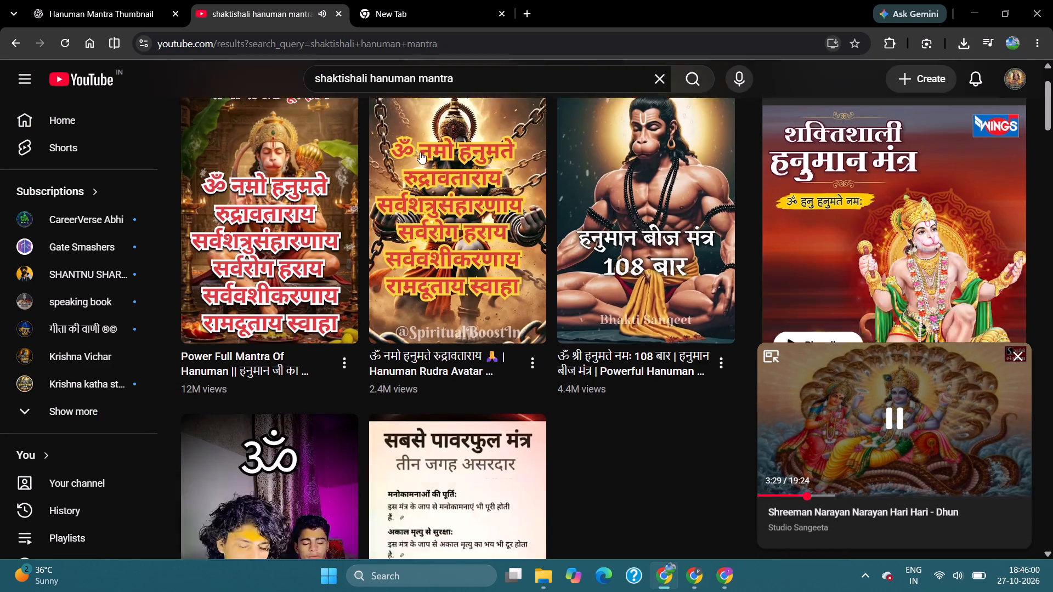
pyautogui.scroll(-6, 407, 179)
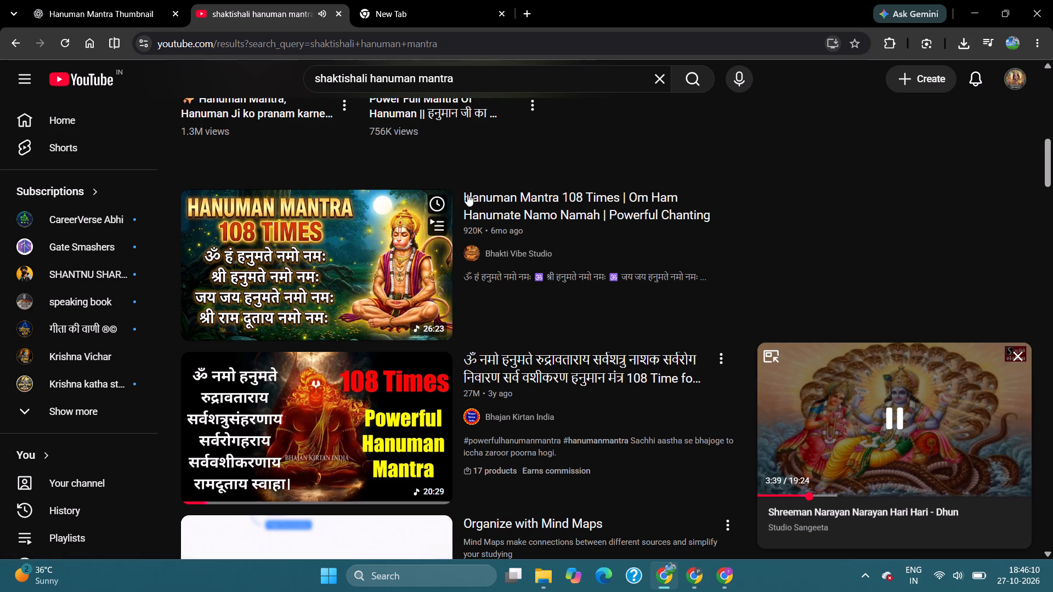
# Open the Bhakti Vibe Studio video "Hanuman Mantra 108 Times" in a separate tab and examine its title and description.
pyautogui.moveTo(465, 195); pyautogui.dragTo(475, 0)
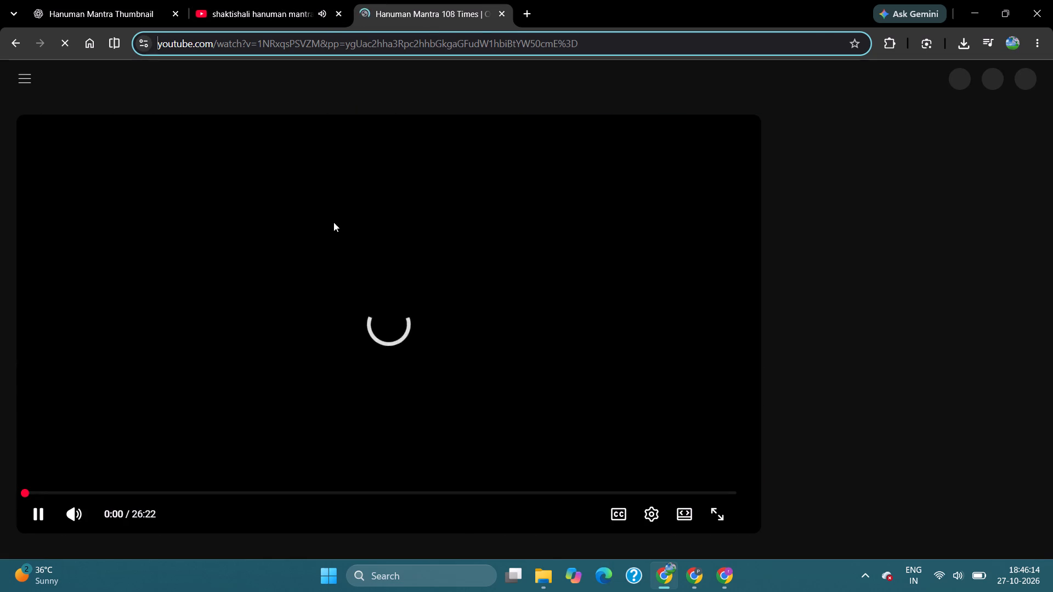
pyautogui.click(342, 228)
pyautogui.scroll(-8, 348, 235)
pyautogui.scroll(-3, 369, 303)
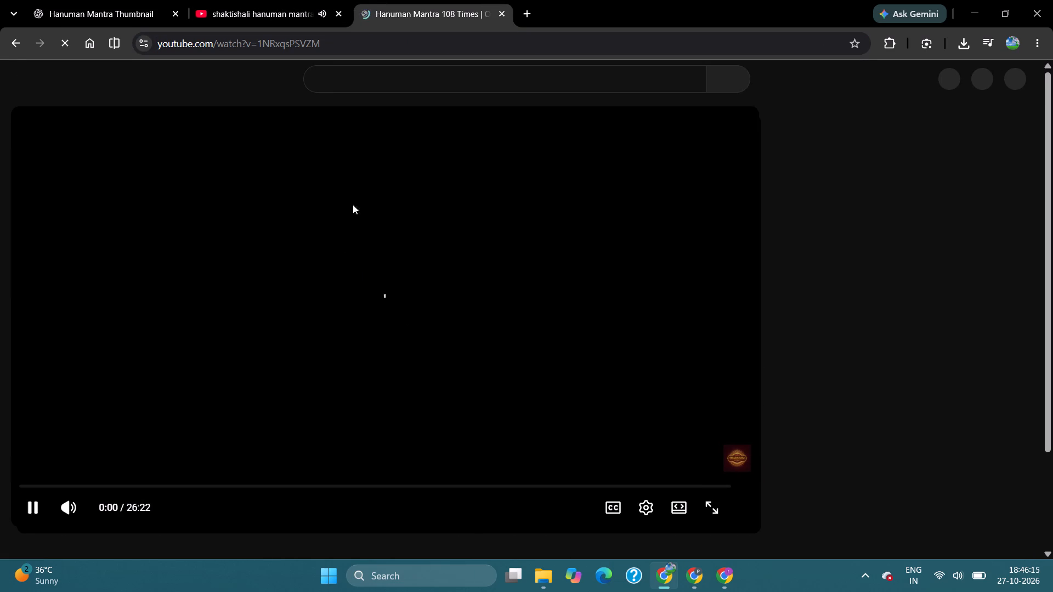
pyautogui.click(217, 2)
pyautogui.scroll(-2, 360, 187)
pyautogui.scroll(2, 369, 210)
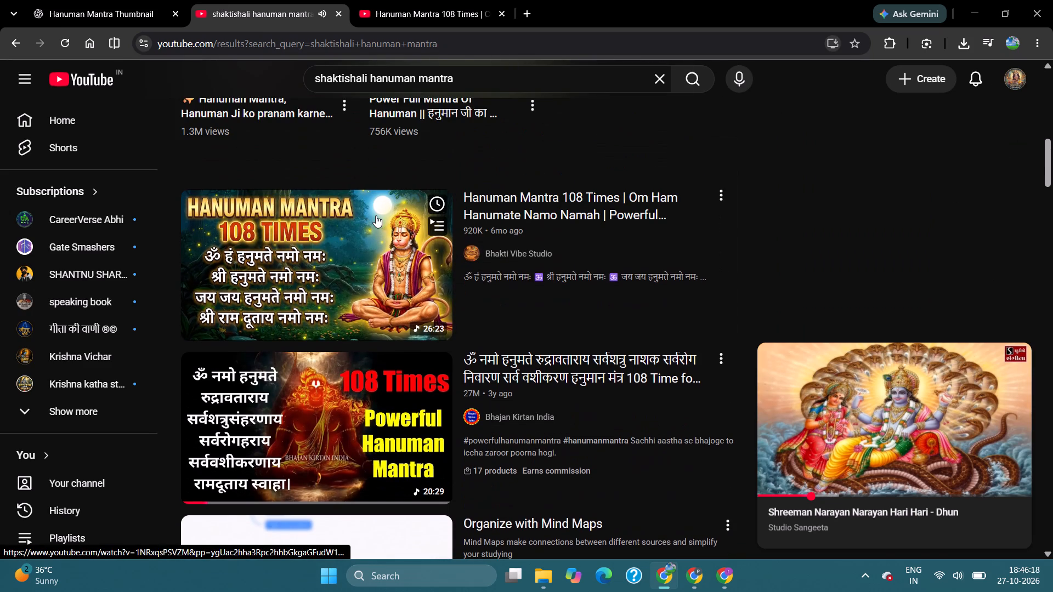
pyautogui.scroll(-2, 379, 218)
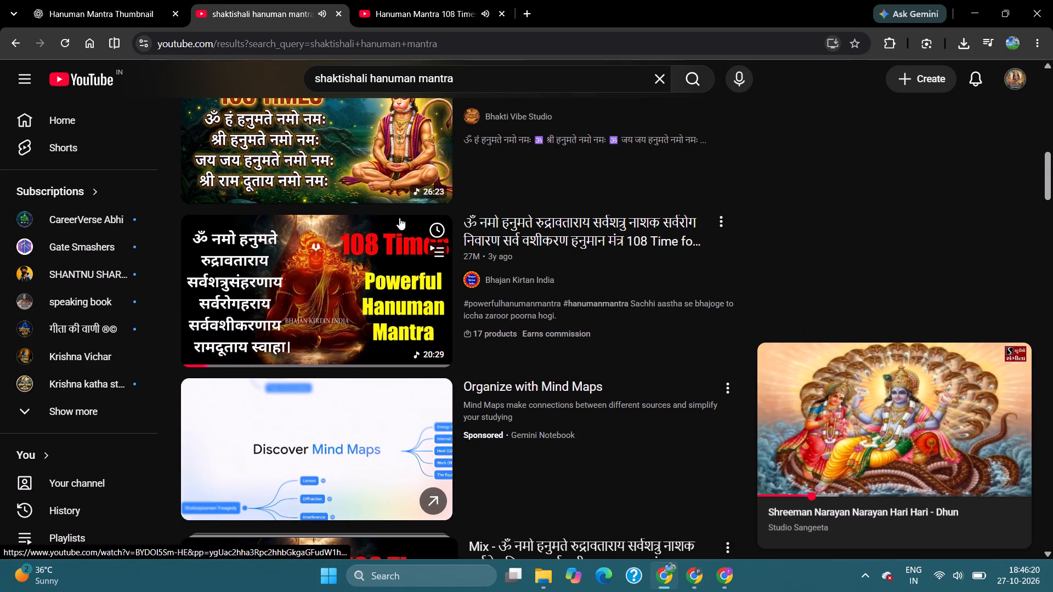
pyautogui.click(426, 1)
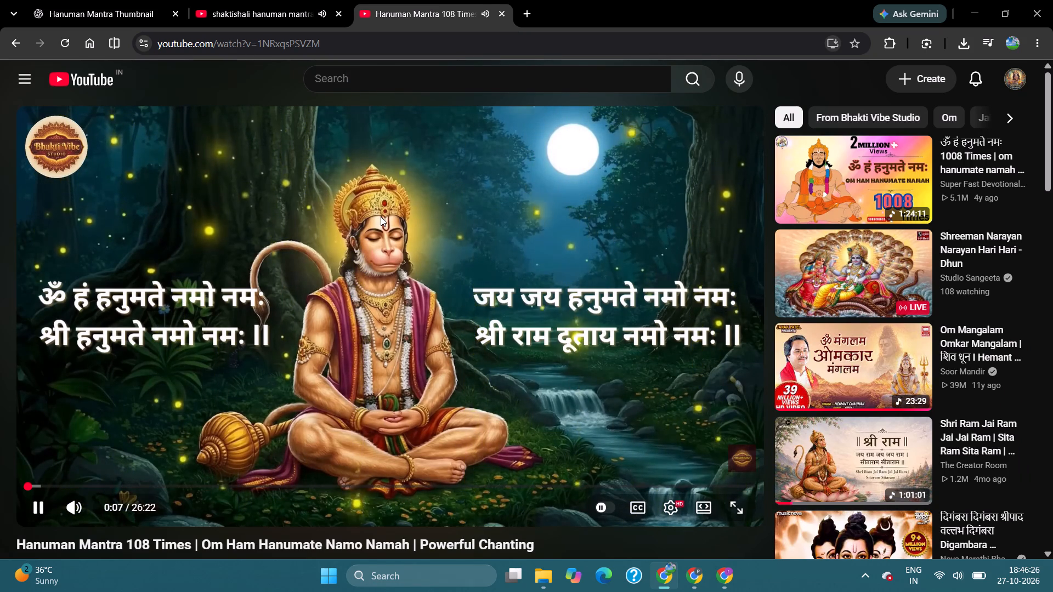
pyautogui.click(381, 217)
pyautogui.click(381, 217)
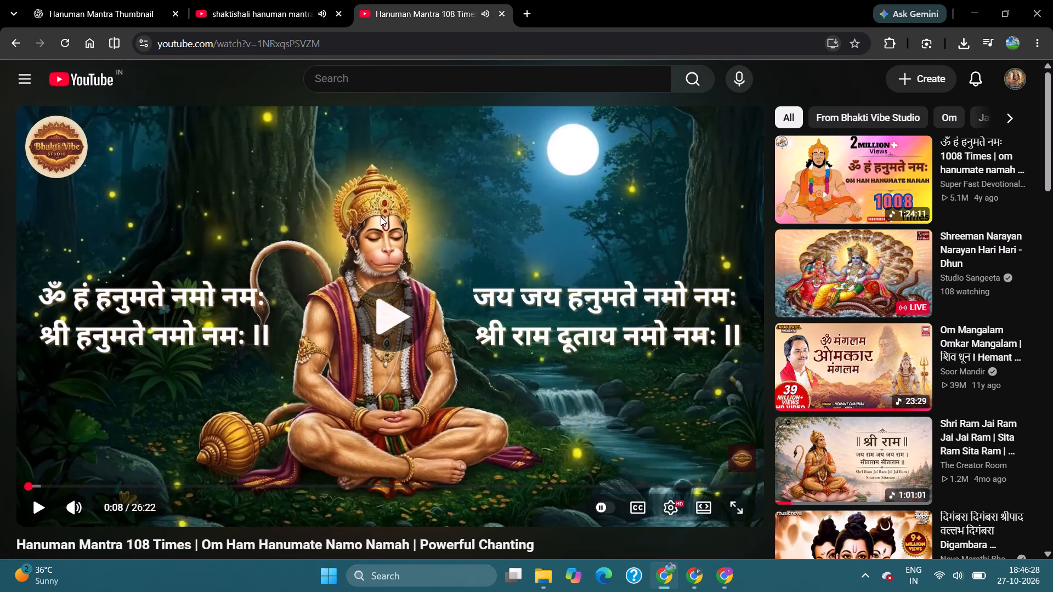
pyautogui.click(381, 217)
pyautogui.scroll(-3, 379, 228)
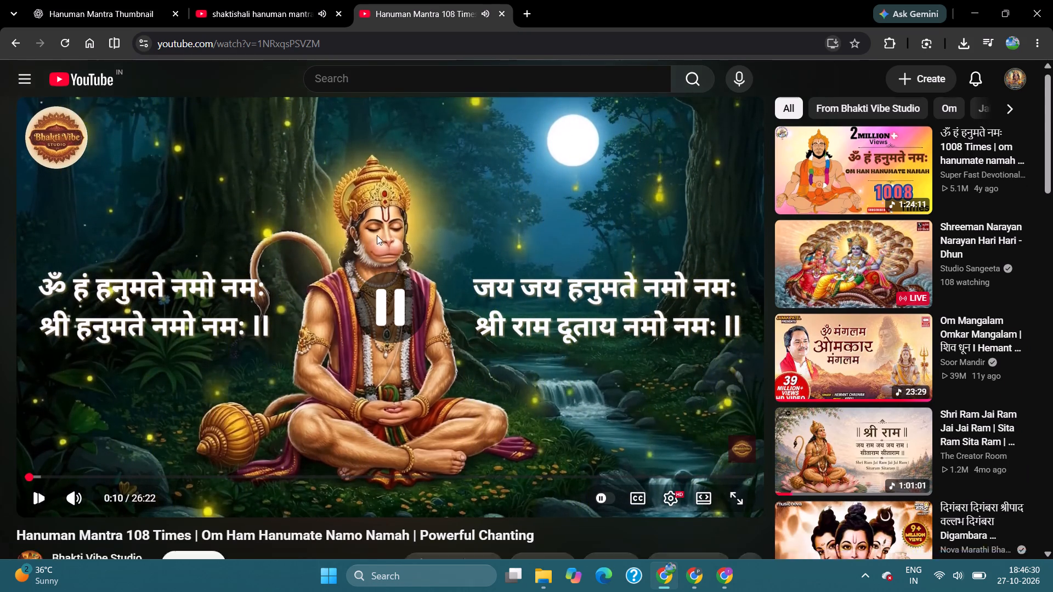
pyautogui.scroll(-3, 216, 230)
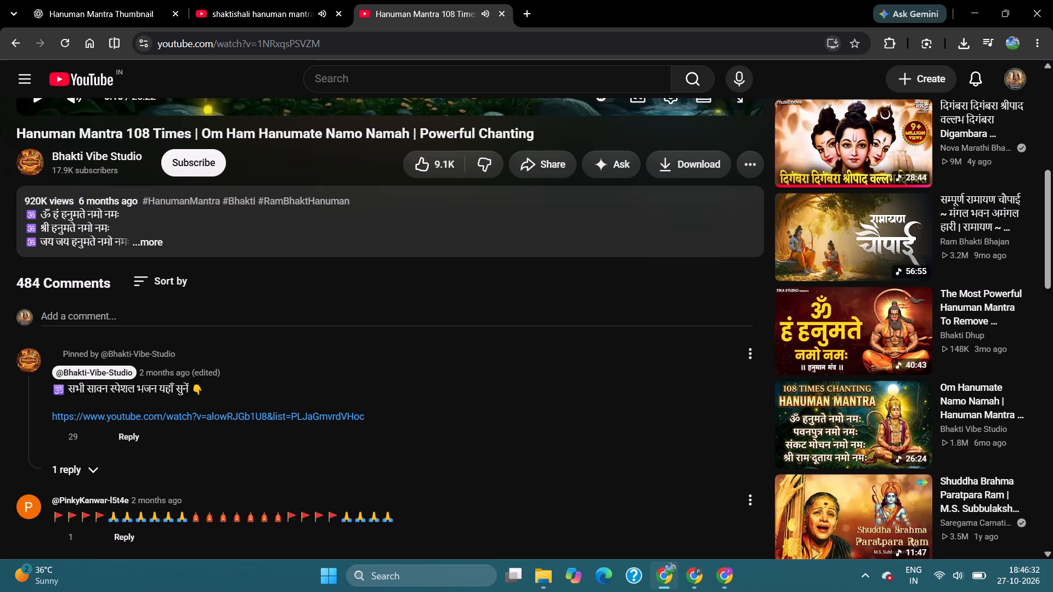
# Copy "Hanuman Mantra 108 Times" from that video's title and append it to the end of the upload's title in Studio.
pyautogui.moveTo(16, 134); pyautogui.dragTo(191, 138)
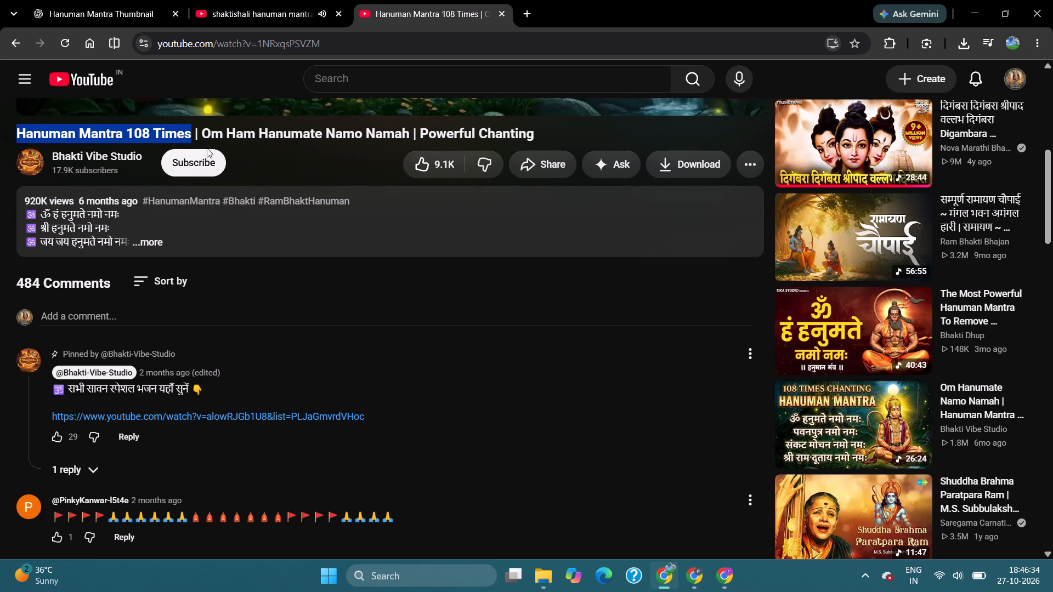
pyautogui.hotkey('ctrl', 'c')
pyautogui.click(715, 573)
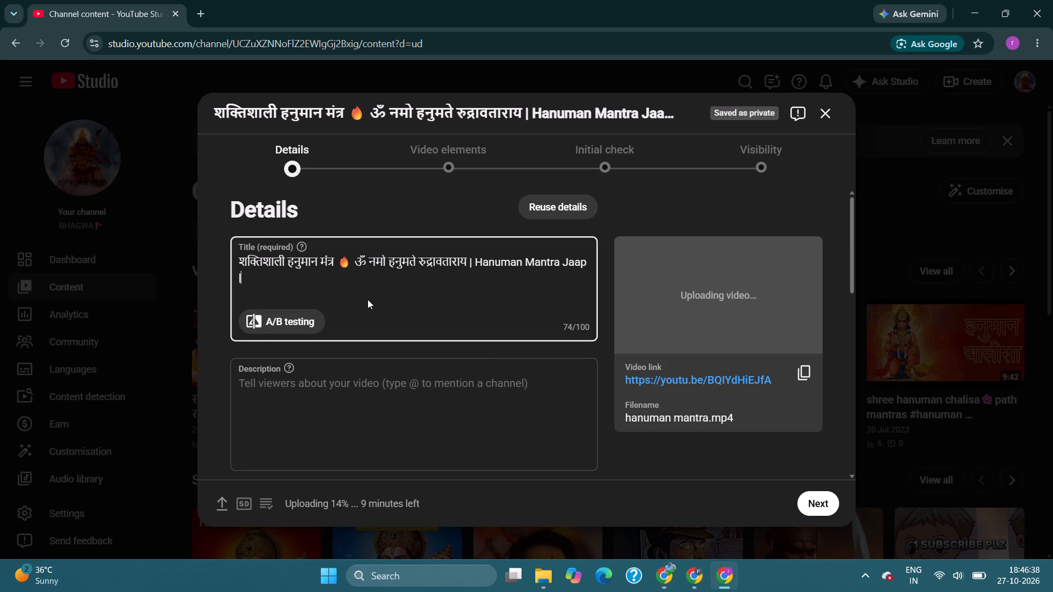
pyautogui.hotkey('ctrl', 'v')
pyautogui.press('space')
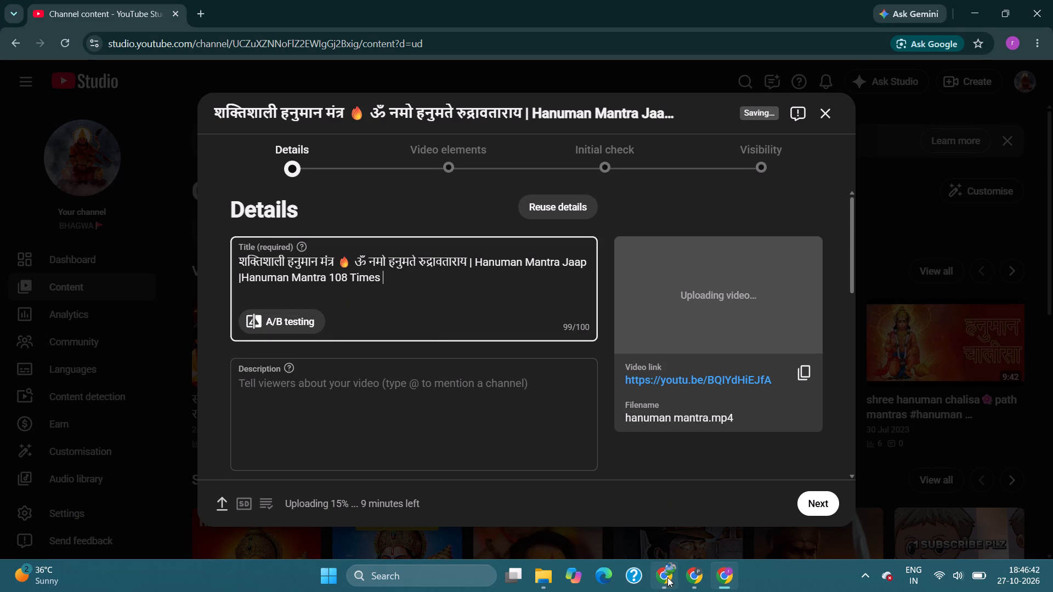
# Compare the upload's title with the wording in the YouTube search results and the "Hanuman Mantra 108 Times" video's title.
pyautogui.click(666, 574)
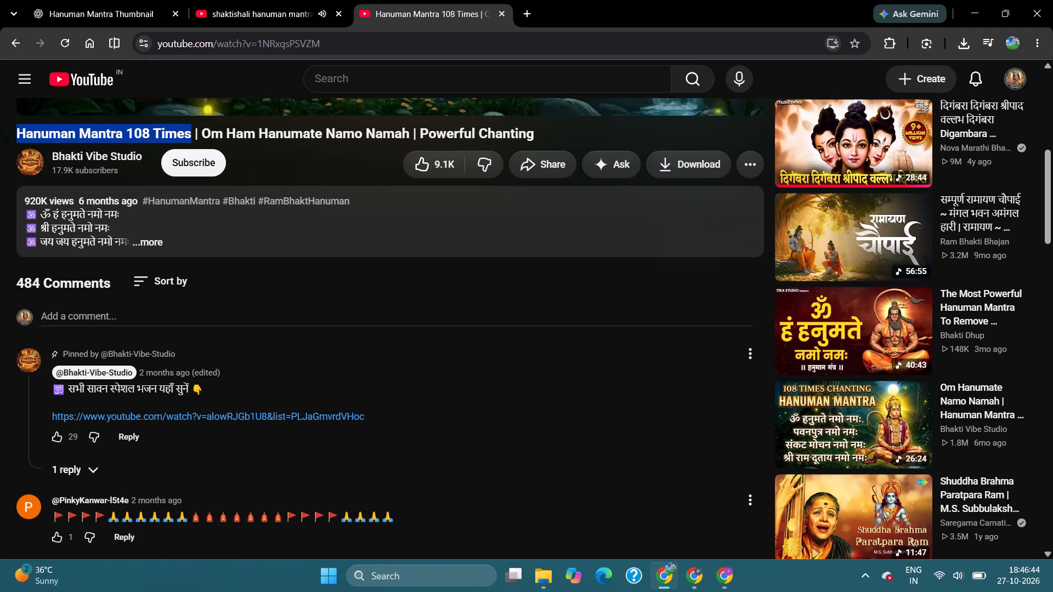
pyautogui.press('i')
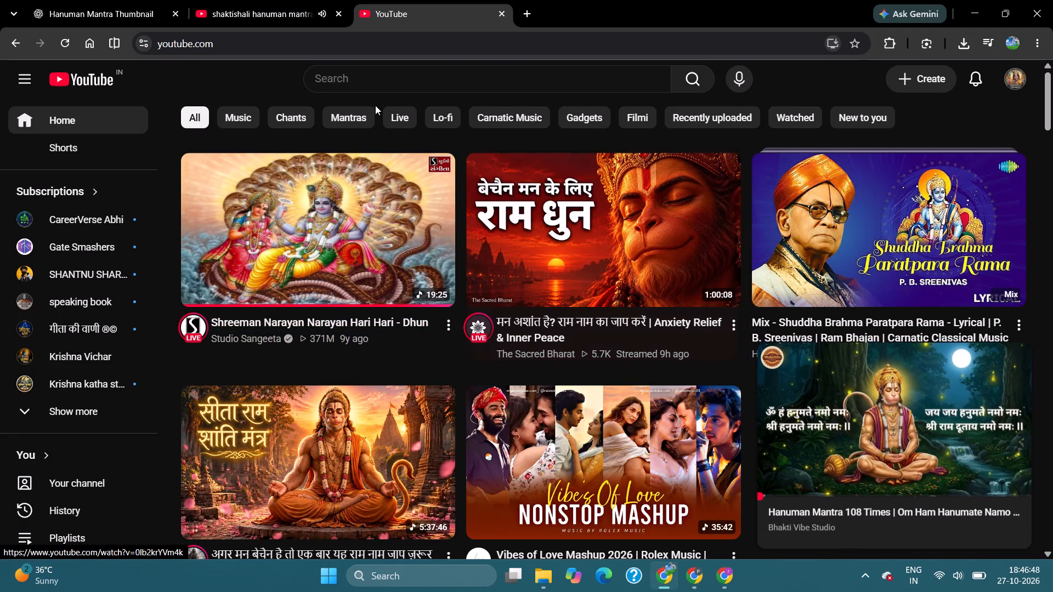
pyautogui.click(18, 39)
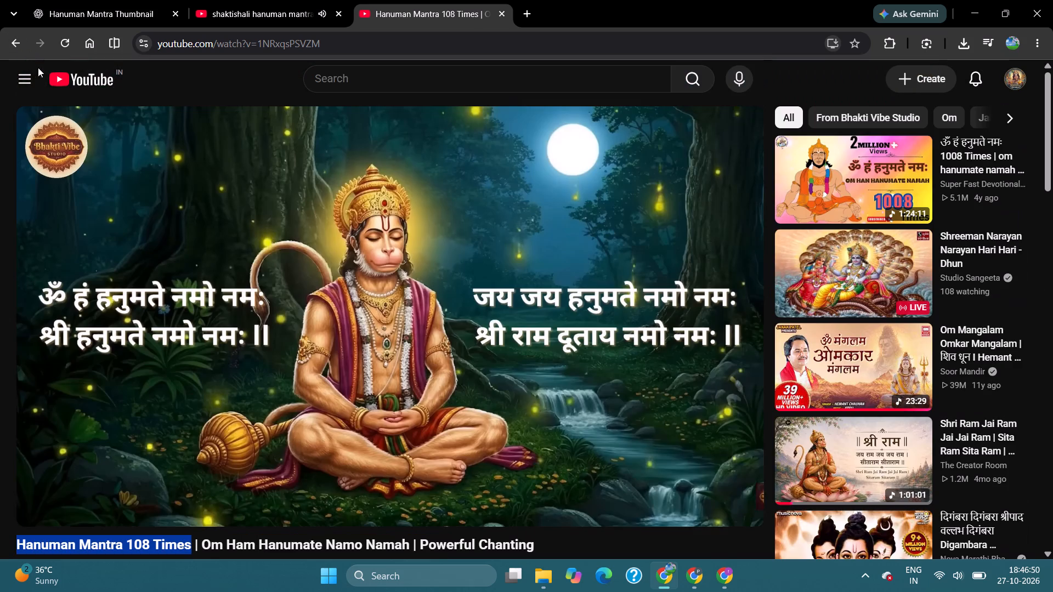
pyautogui.click(318, 0)
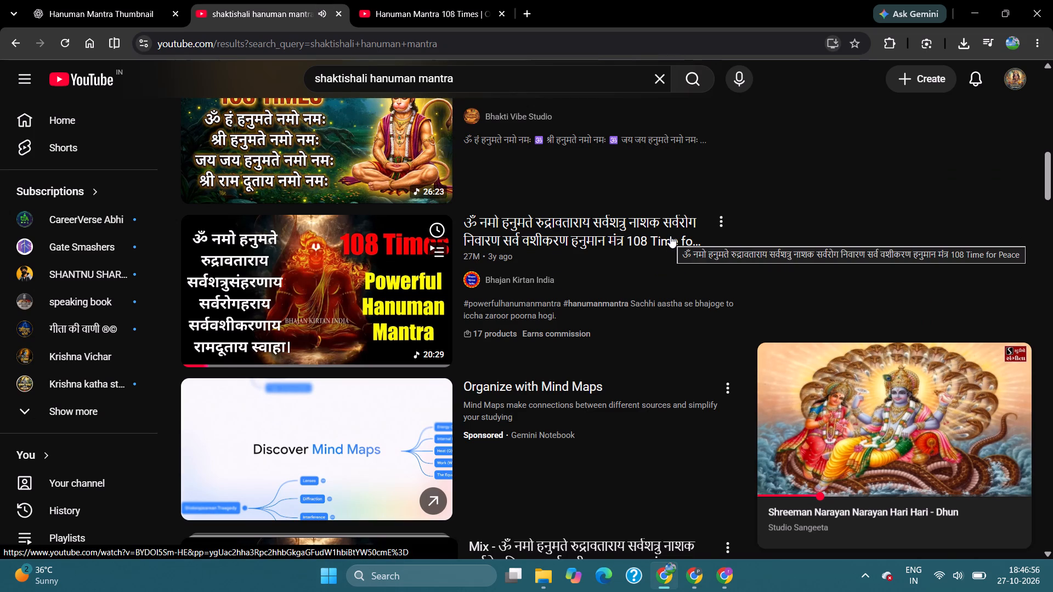
pyautogui.click(715, 562)
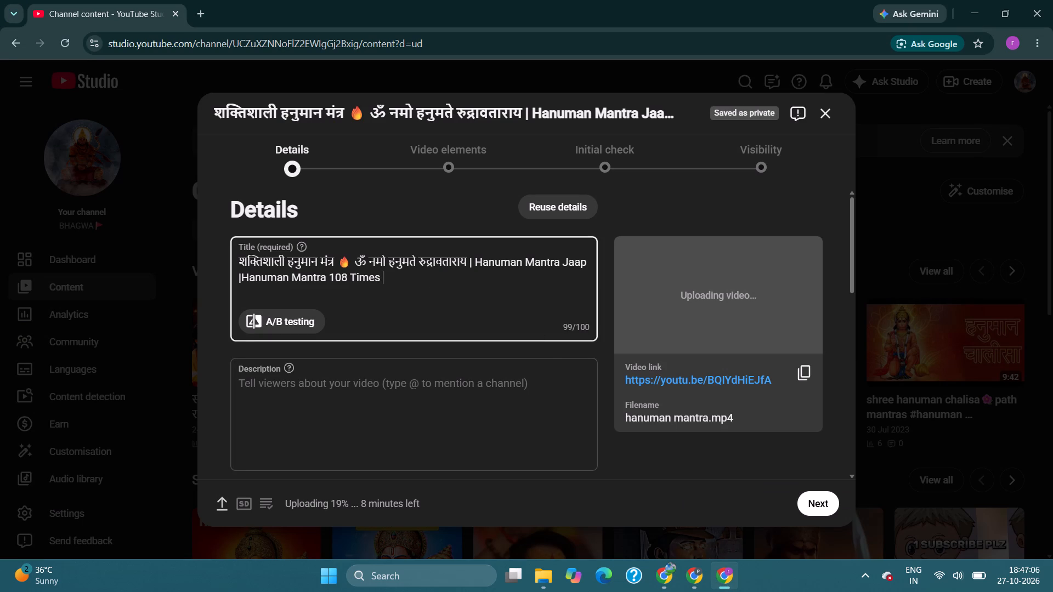
pyautogui.click(670, 576)
pyautogui.click(352, 0)
pyautogui.scroll(-2, 211, 435)
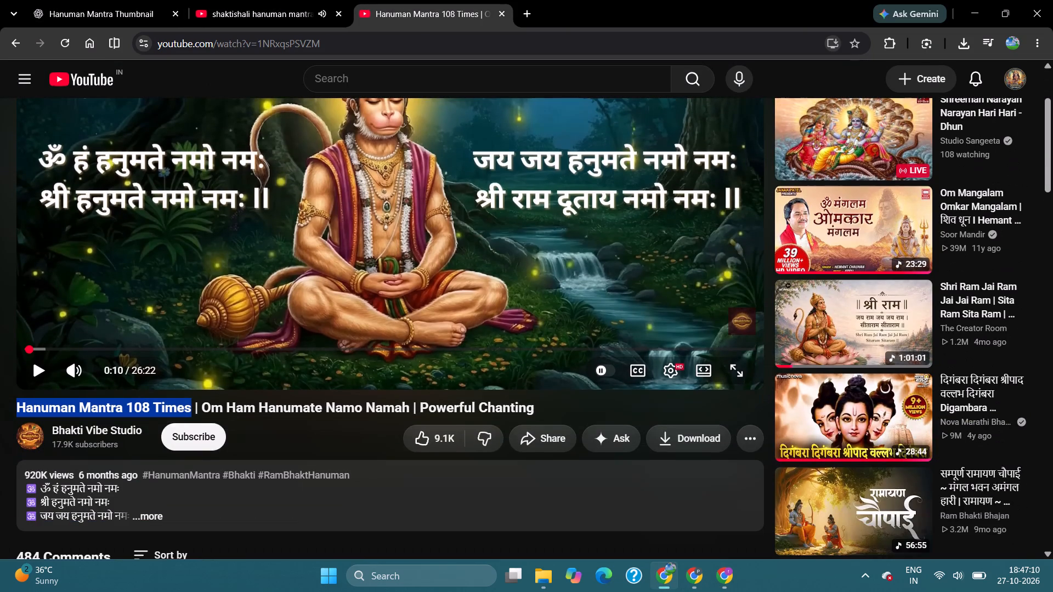
pyautogui.click(270, 415)
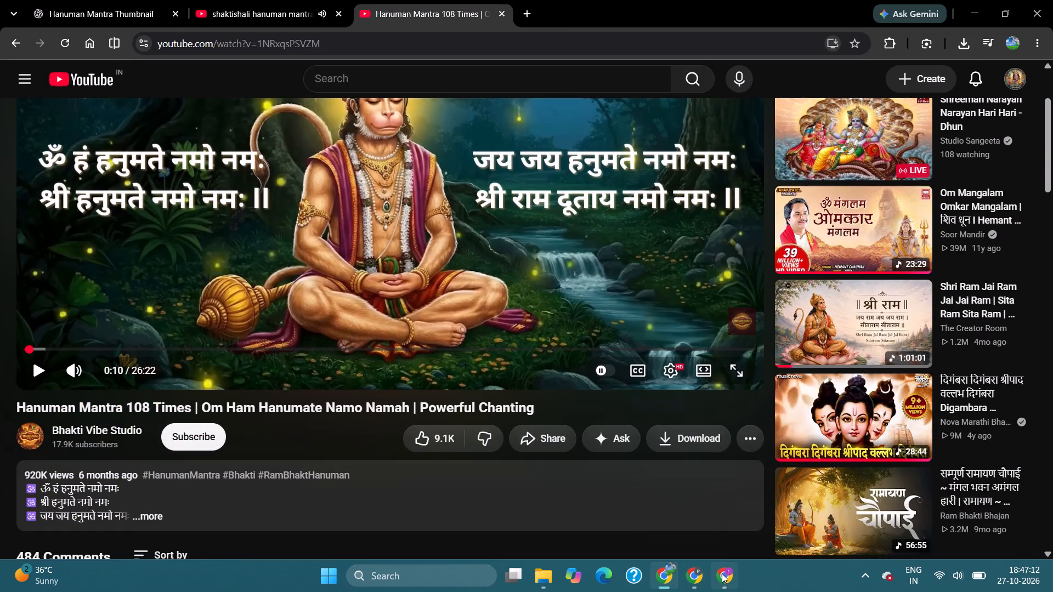
pyautogui.click(695, 579)
pyautogui.click(713, 579)
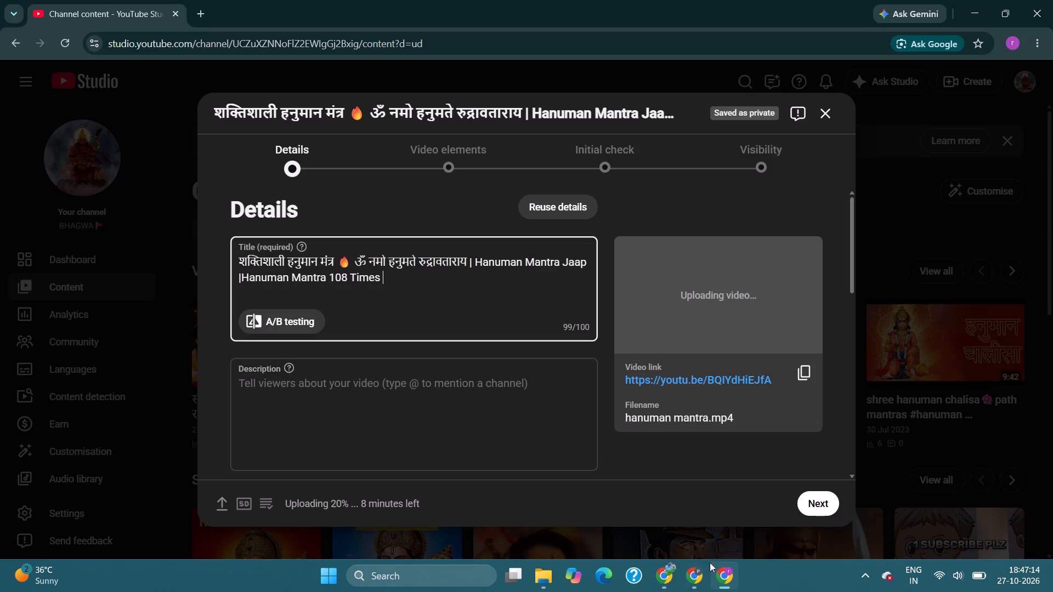
# Delete "Hanuman Mantra Jaap" and its extra separator from the upload's title, keeping a single separator before "Hanuman Mantra 108 Times".
pyautogui.moveTo(476, 262); pyautogui.dragTo(577, 269)
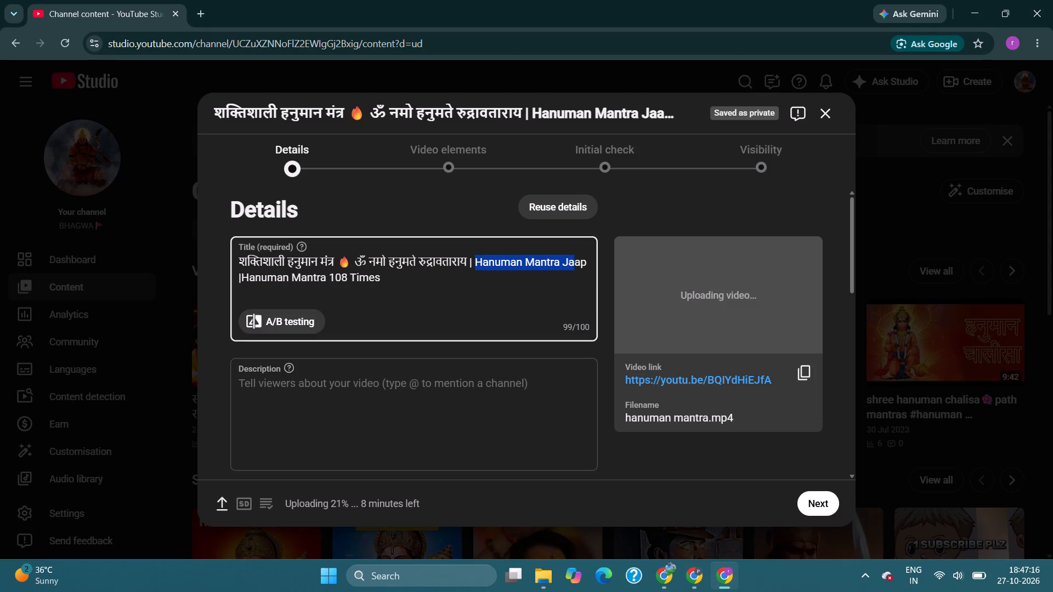
pyautogui.moveTo(577, 269); pyautogui.dragTo(586, 269)
pyautogui.press('BackSpace')
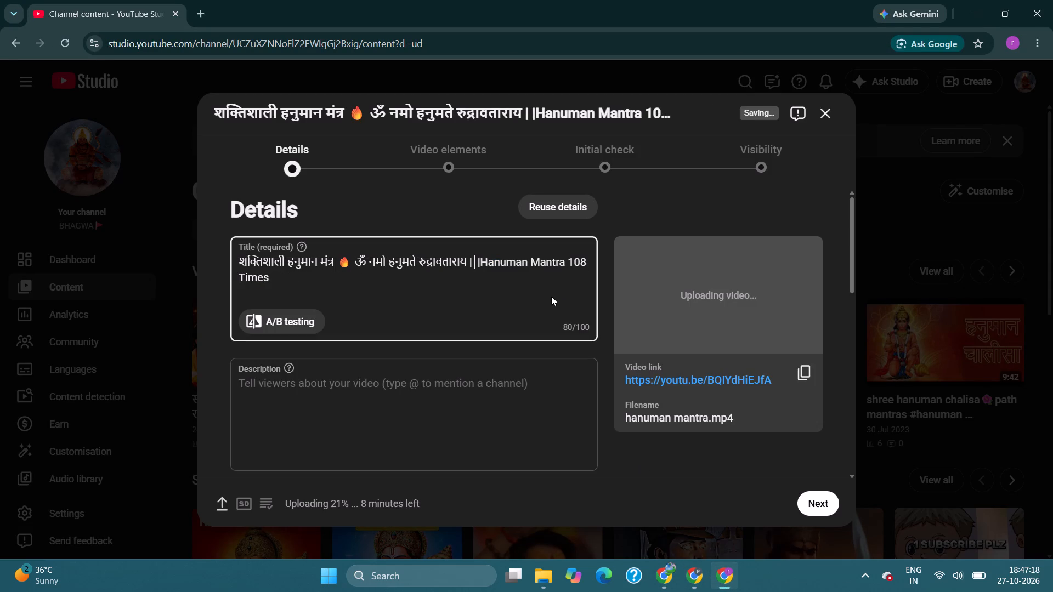
pyautogui.press('BackSpace')
pyautogui.press('BackSpace')
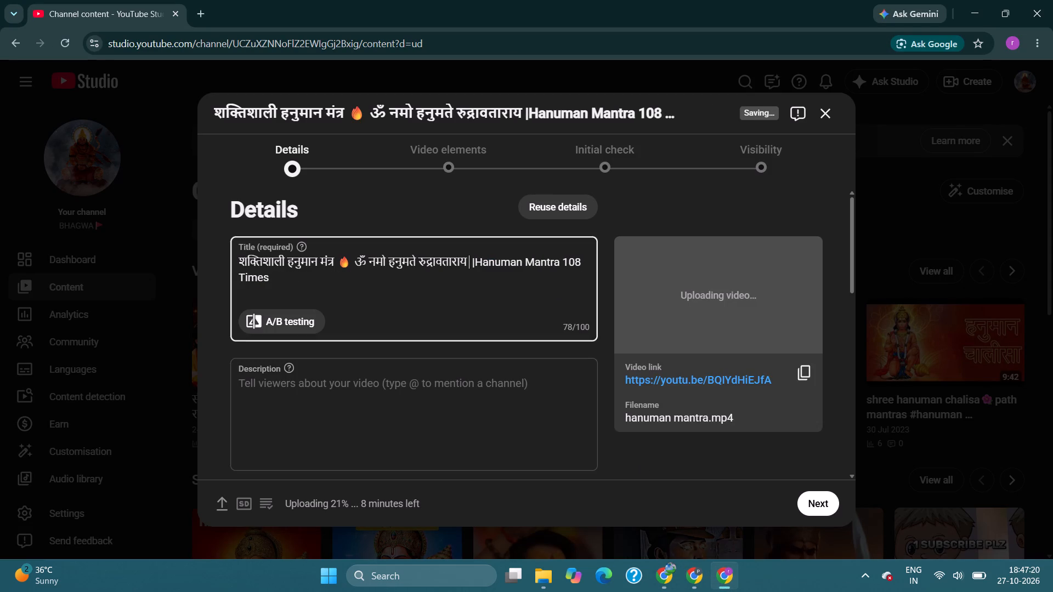
# Remove the extra space before the title's separator and append "| powerful chanting" after "Hanuman Mantra 108 Times".
pyautogui.press('Right')
pyautogui.press('BackSpace')
pyautogui.click(305, 281)
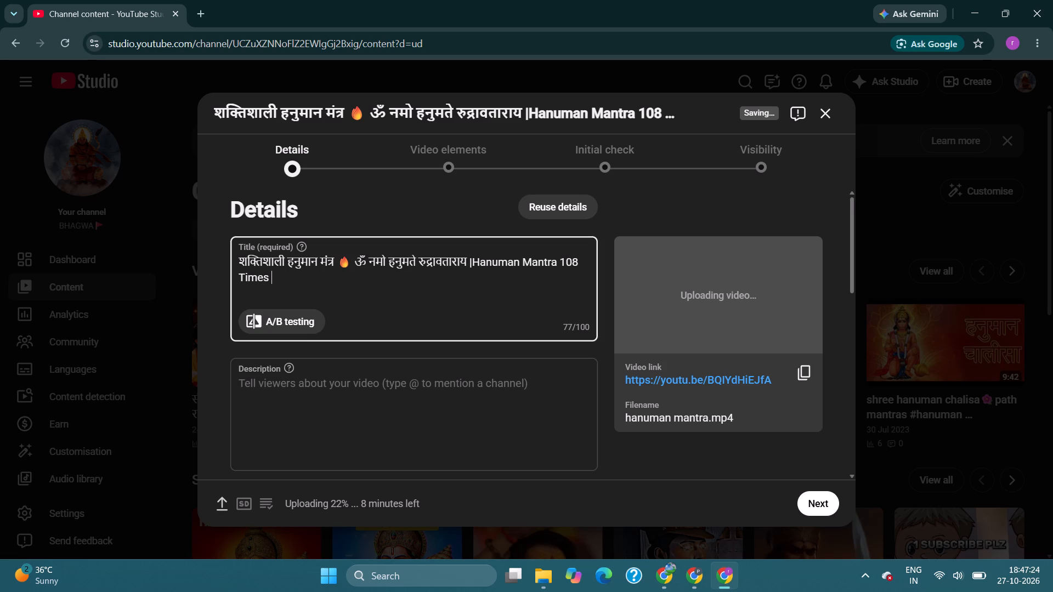
pyautogui.write('| powerful chanting')
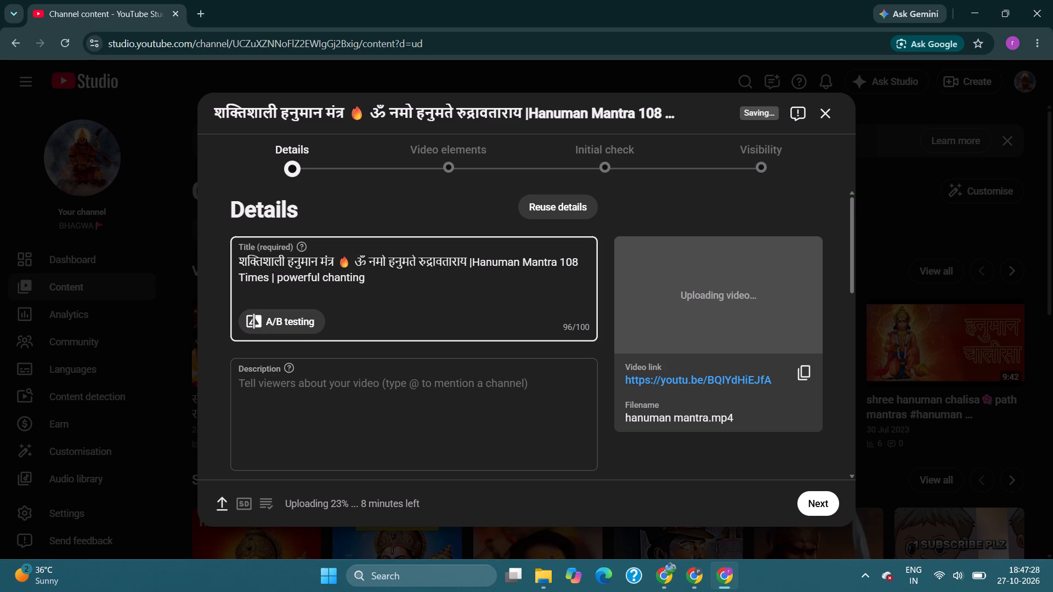
# Delete the fire emoji from the upload's title, keeping a space before "ॐ नमो हनुमते".
pyautogui.click(354, 257)
pyautogui.press('BackSpace')
pyautogui.press('BackSpace')
pyautogui.press('space')
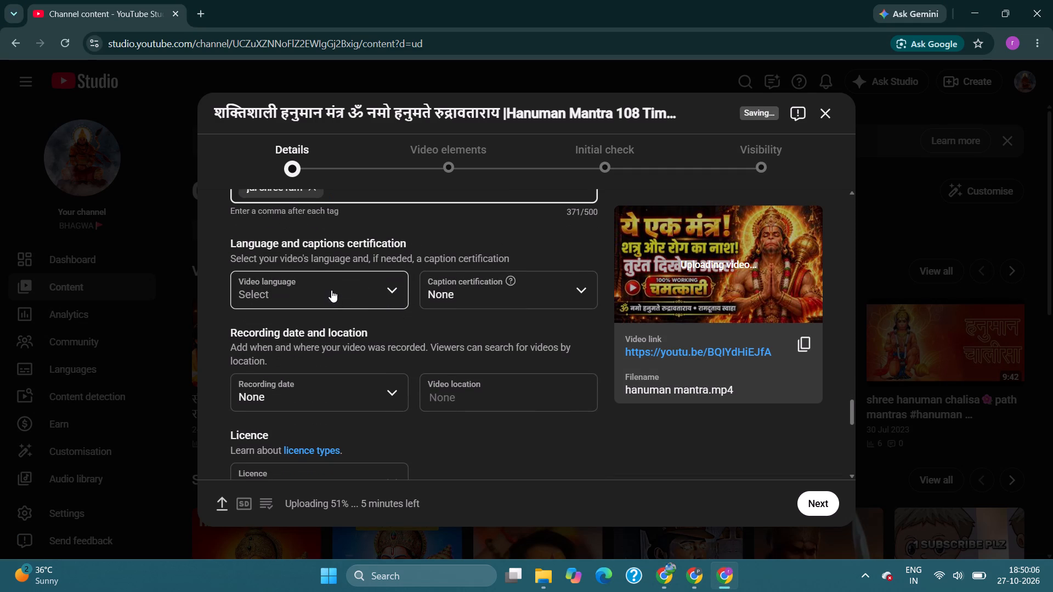
pyautogui.click(331, 290)
pyautogui.scroll(-19, 324, 332)
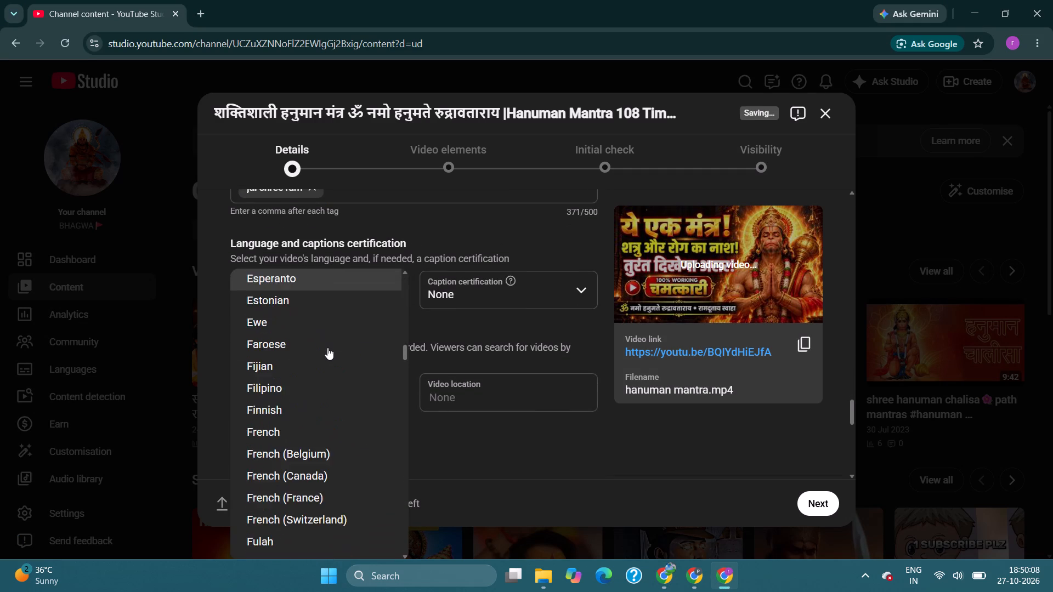
pyautogui.scroll(-8, 327, 349)
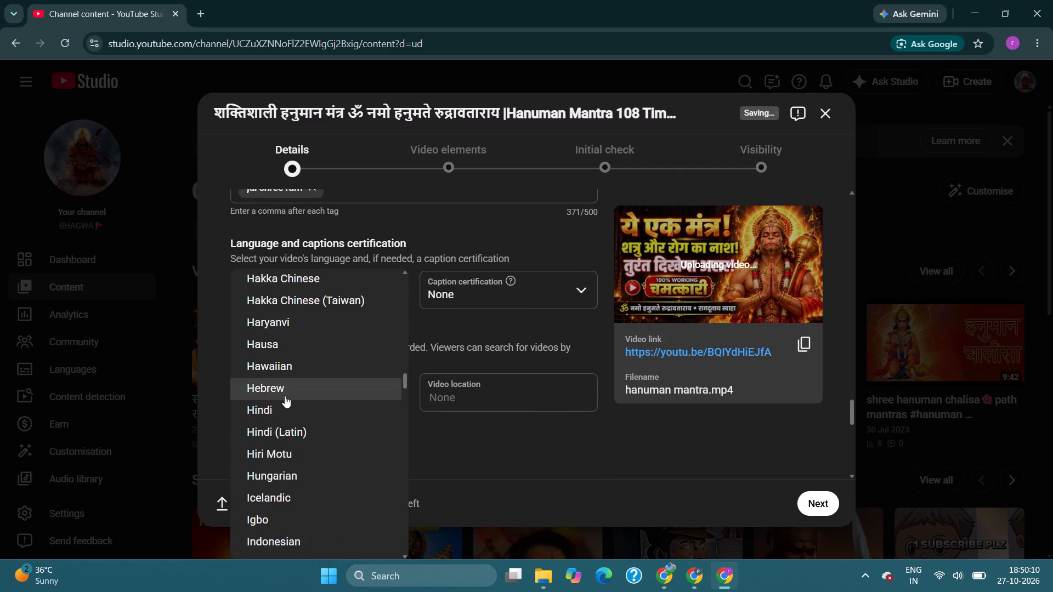
pyautogui.click(282, 405)
# Review the remaining licence, remixing, category and comment settings, and advance the upload to the Video elements stage.
pyautogui.scroll(-3, 316, 423)
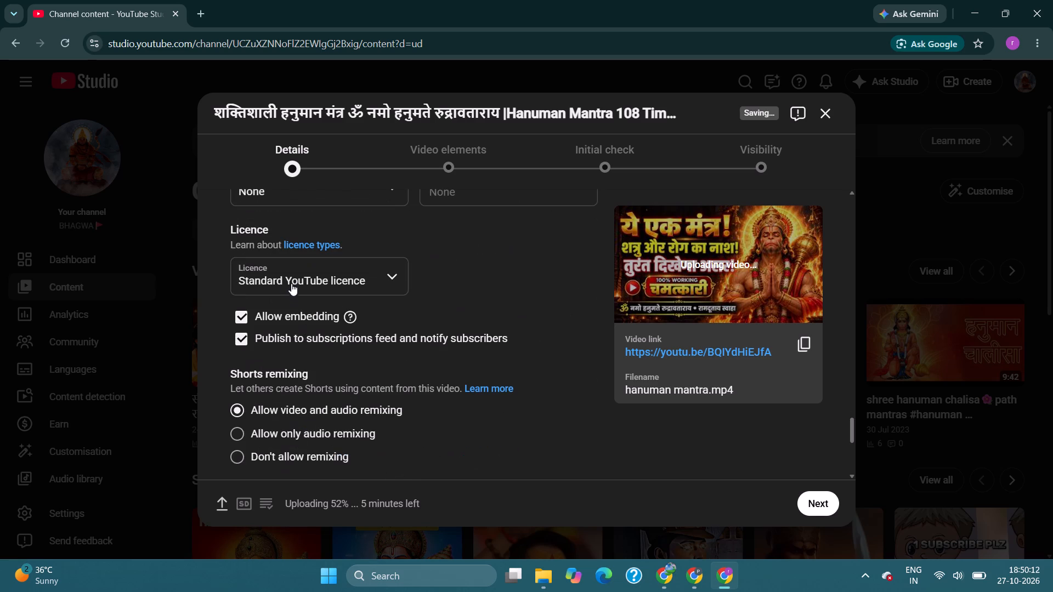
pyautogui.scroll(-2, 327, 351)
pyautogui.scroll(-3, 302, 396)
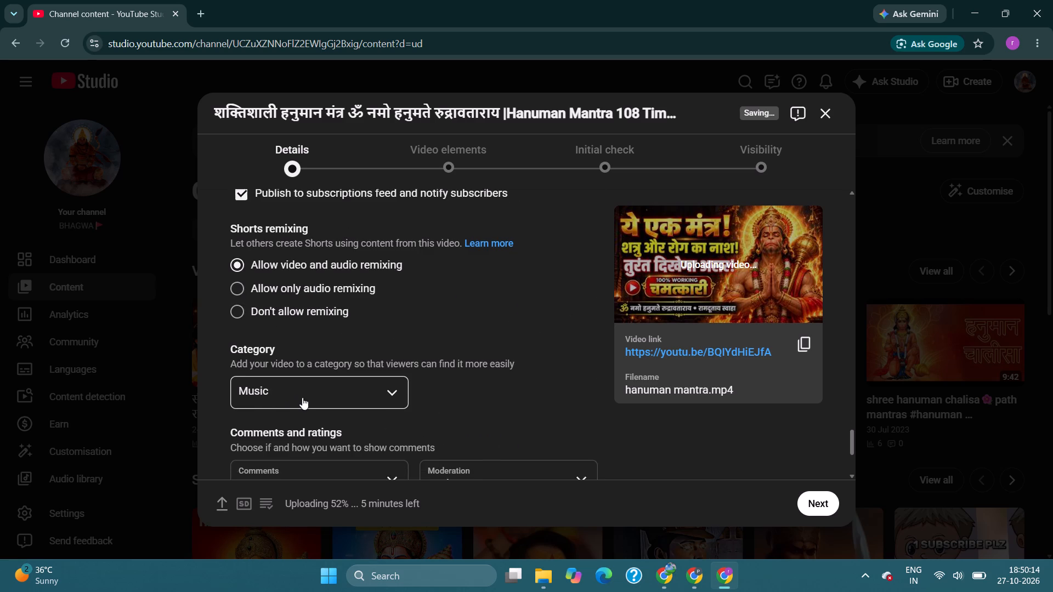
pyautogui.scroll(-3, 325, 312)
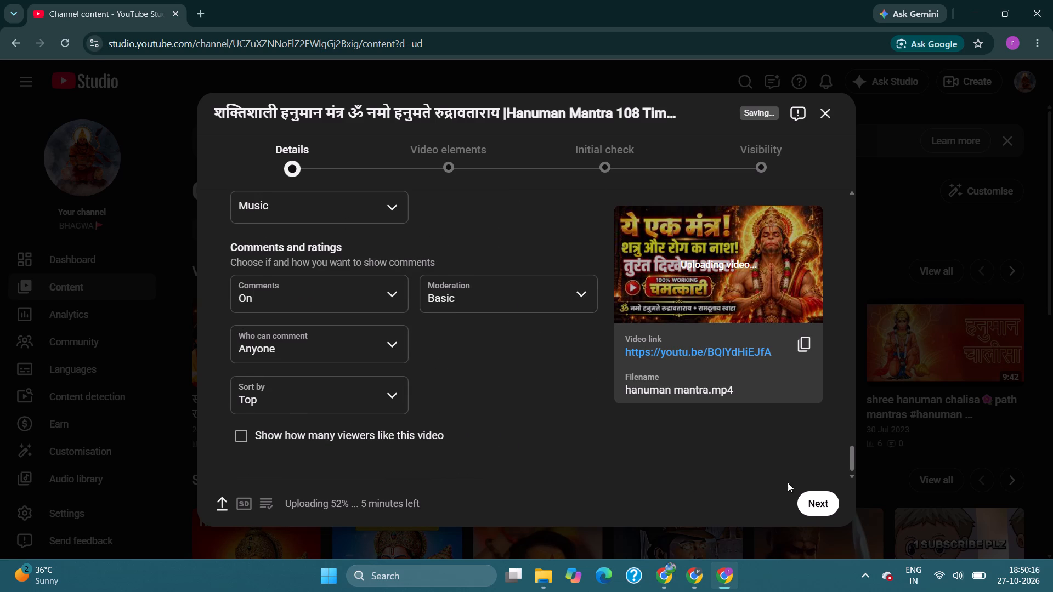
pyautogui.click(819, 492)
# Add a video card at about 08:14:16 that promotes the channel's own video "मन को राम में लगा दो | Jai Siya Ram".
pyautogui.scroll(-4, 428, 306)
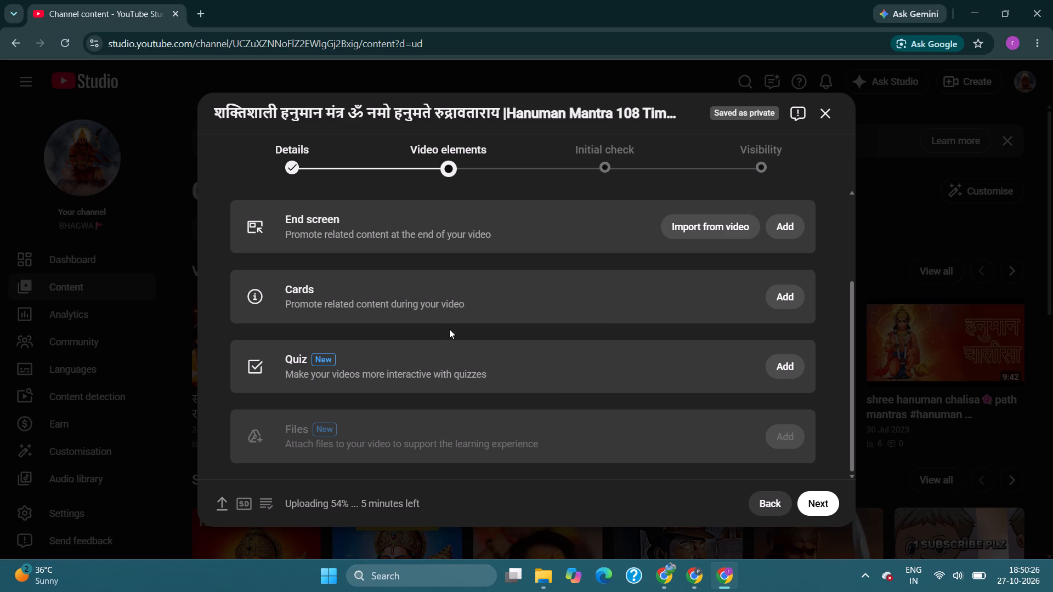
pyautogui.scroll(1, 663, 343)
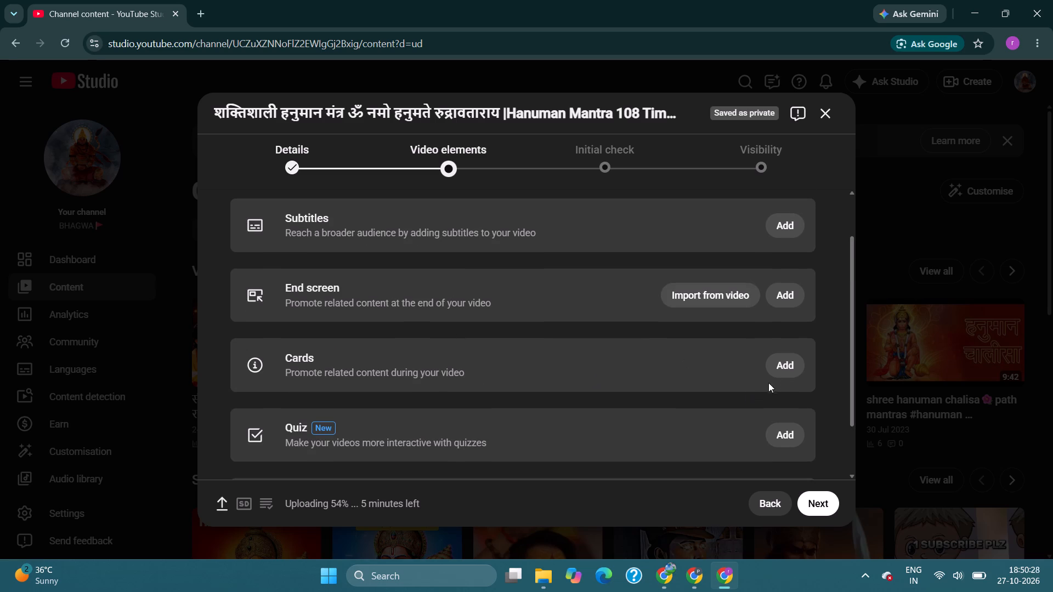
pyautogui.click(784, 365)
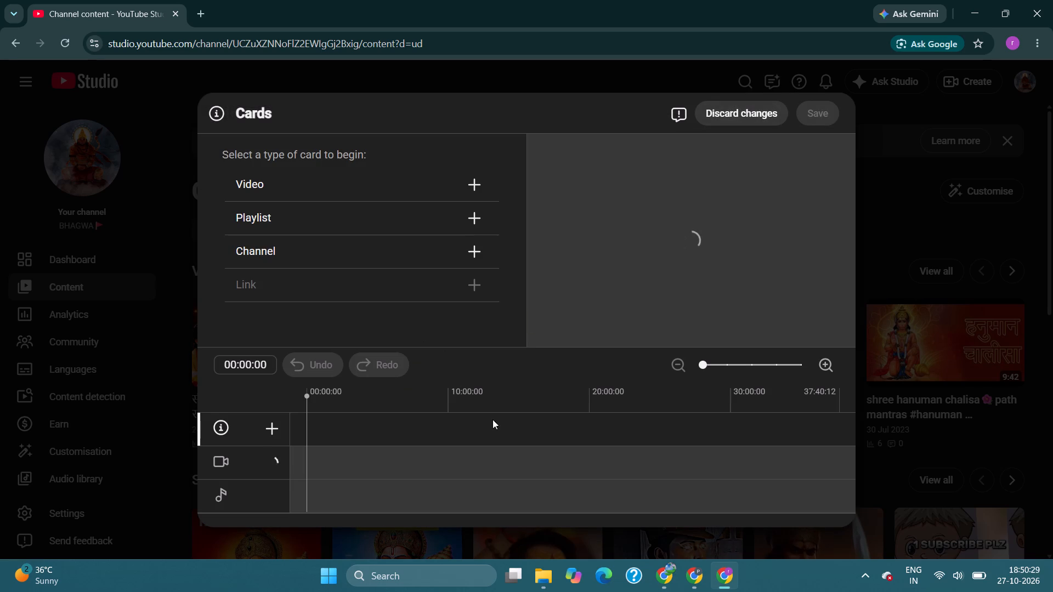
pyautogui.click(423, 470)
pyautogui.click(279, 191)
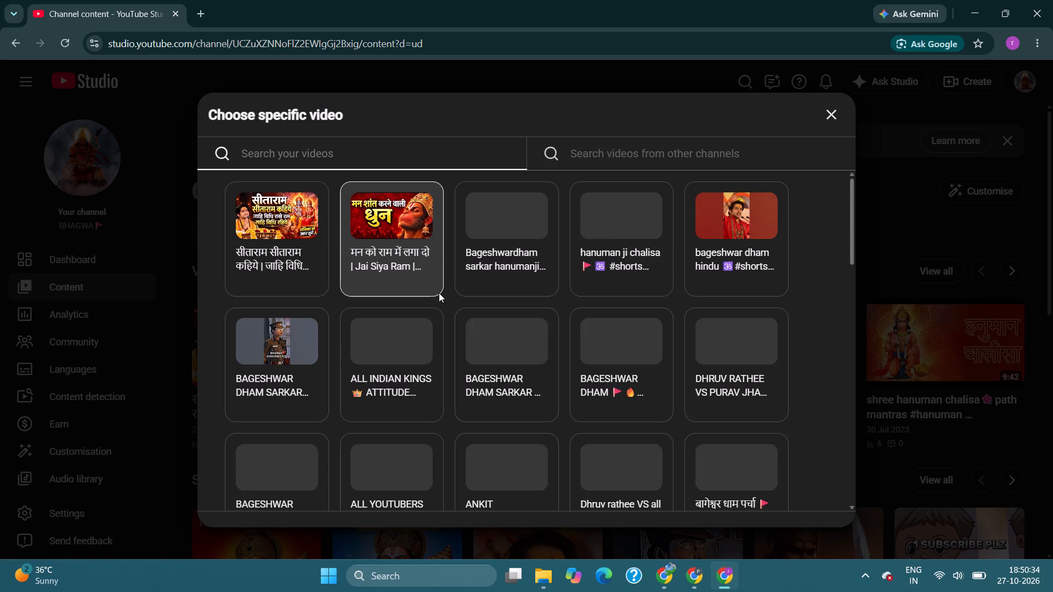
pyautogui.click(389, 236)
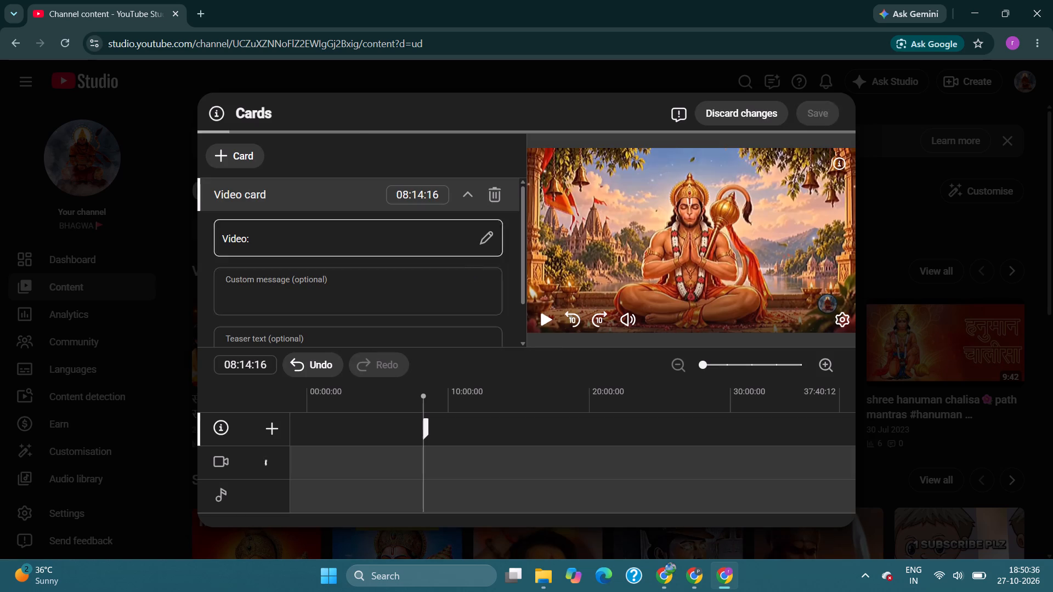
# Add a second video card at 03:44:00 promoting "सीताराम सीताराम कहिये", and save the cards.
pyautogui.click(597, 432)
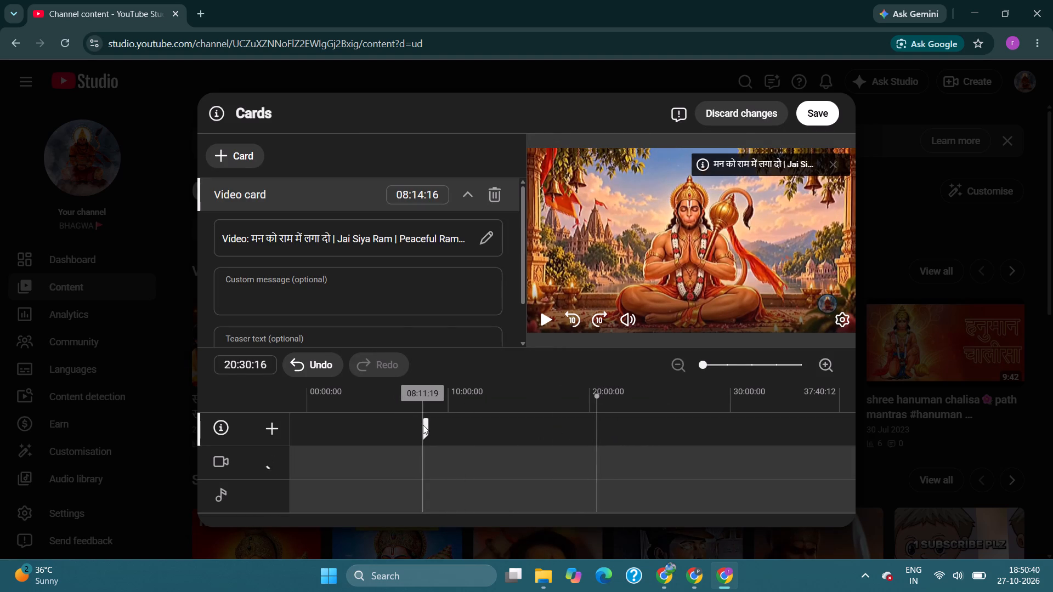
pyautogui.click(359, 426)
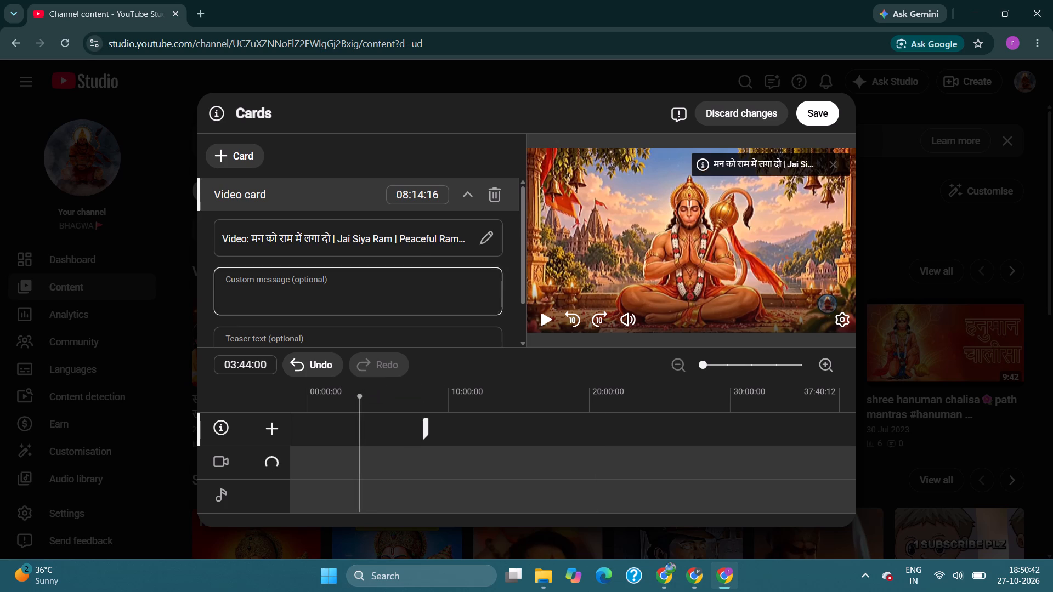
pyautogui.click(222, 160)
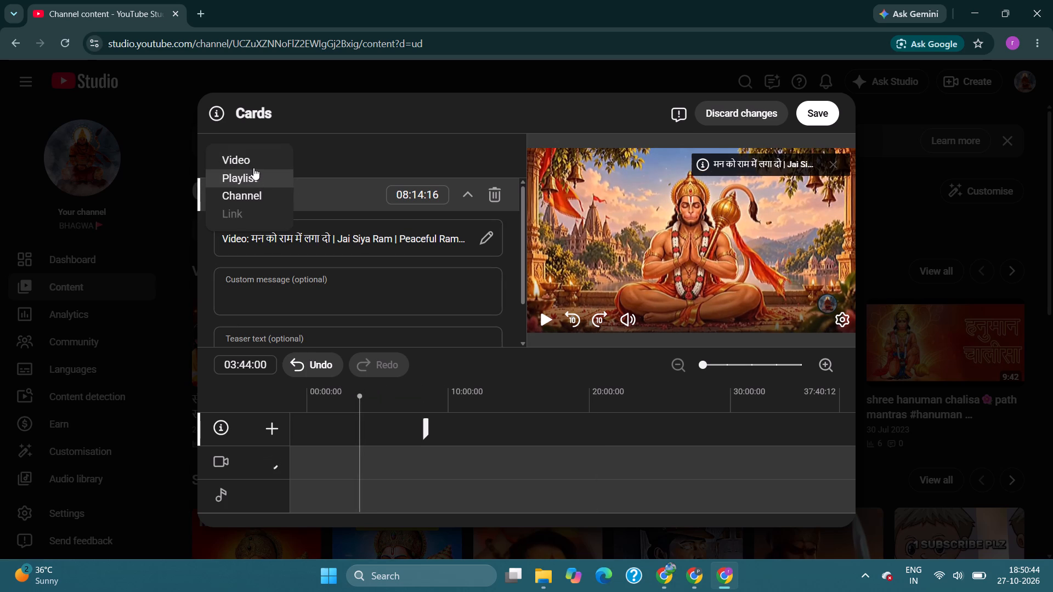
pyautogui.click(253, 163)
pyautogui.click(290, 238)
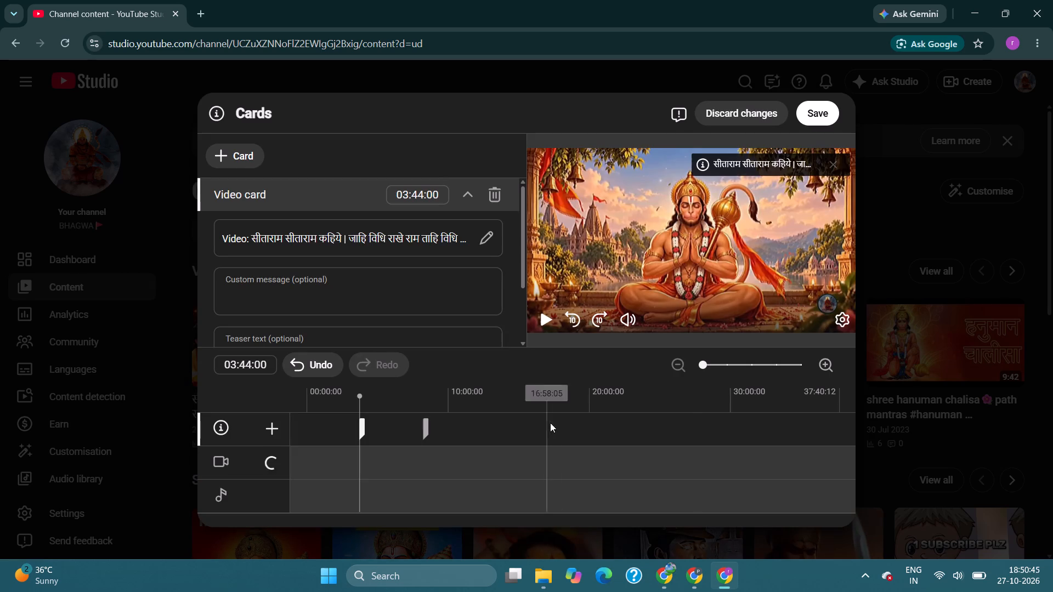
pyautogui.click(819, 109)
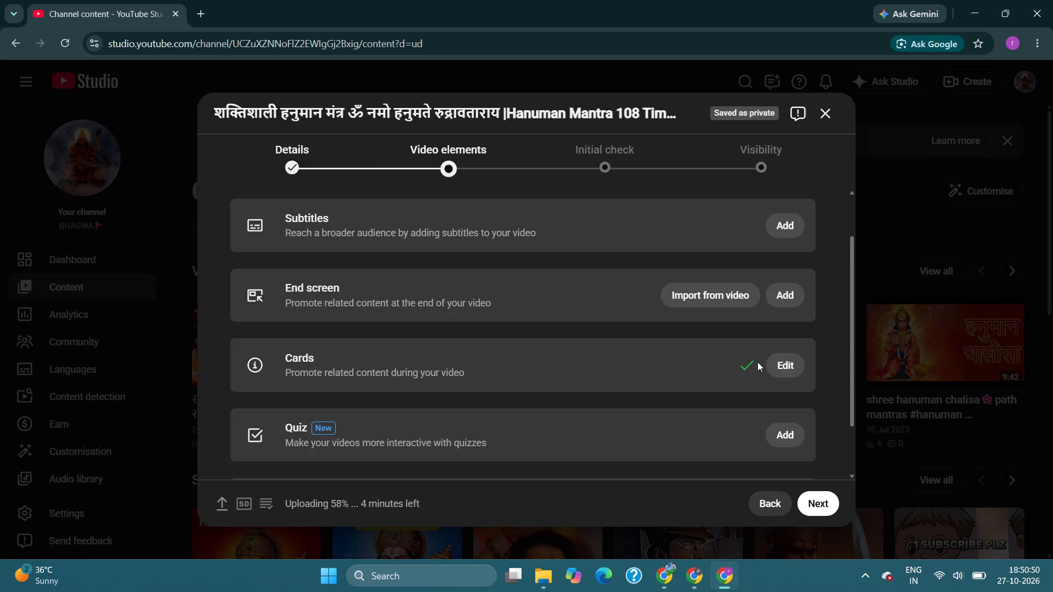
# Add an end screen based on the "2 videos" template.
pyautogui.click(796, 296)
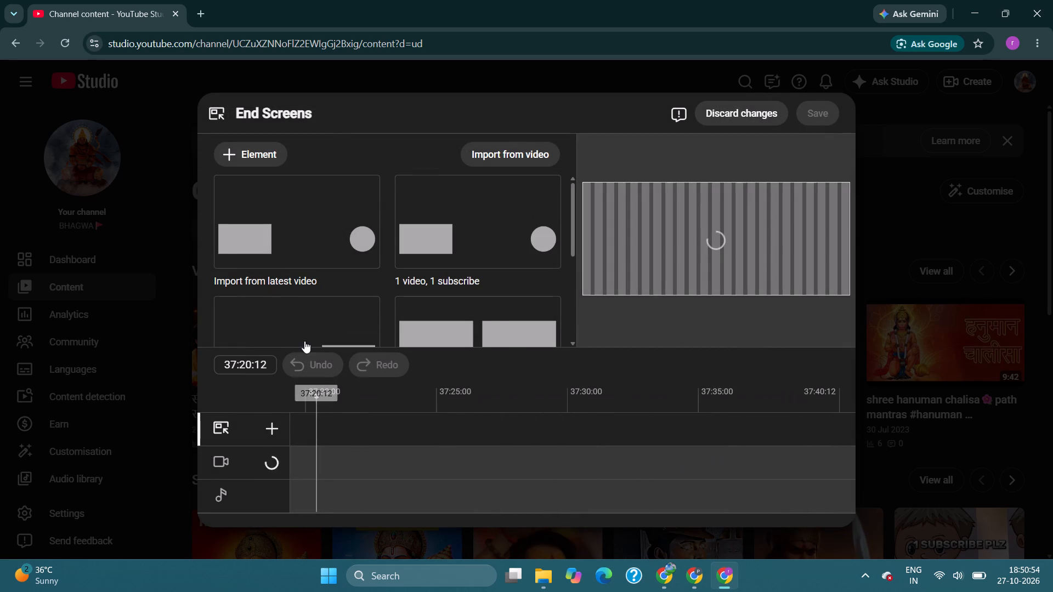
pyautogui.scroll(-2, 432, 249)
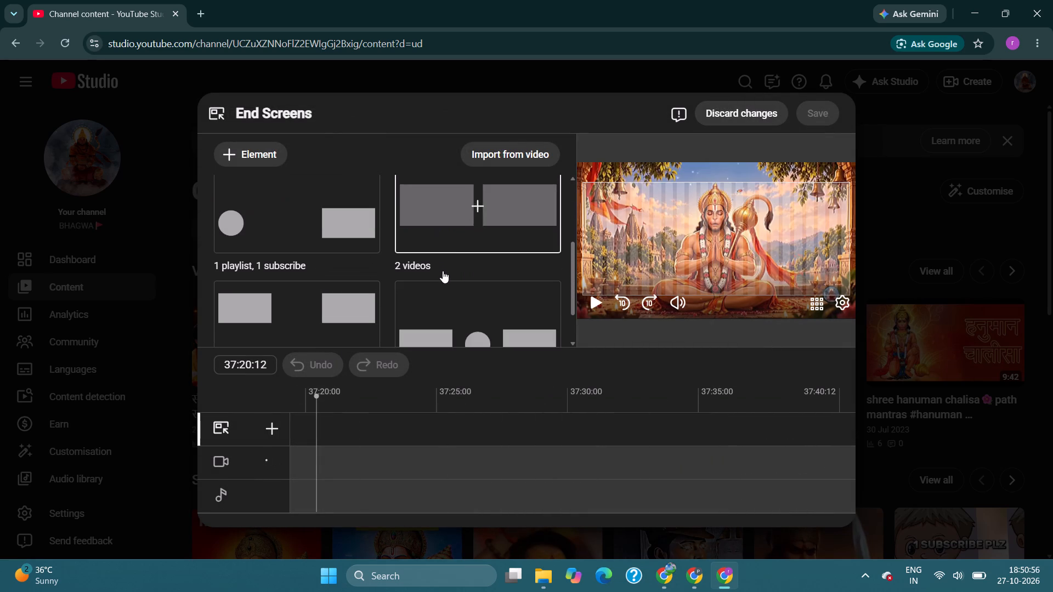
pyautogui.moveTo(312, 453); pyautogui.dragTo(787, 471)
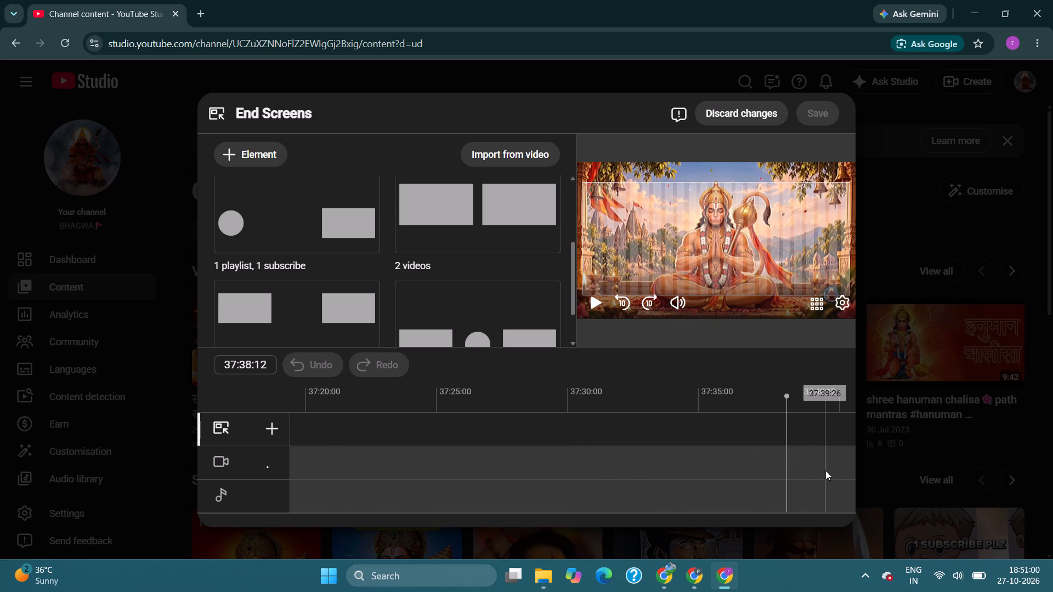
pyautogui.moveTo(832, 471); pyautogui.dragTo(874, 470)
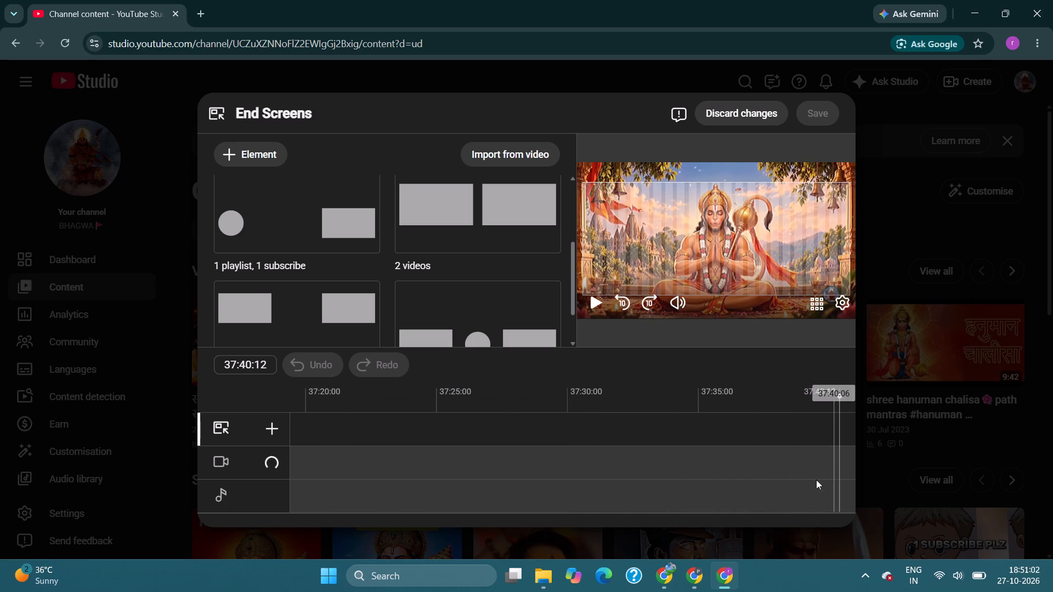
pyautogui.click(423, 226)
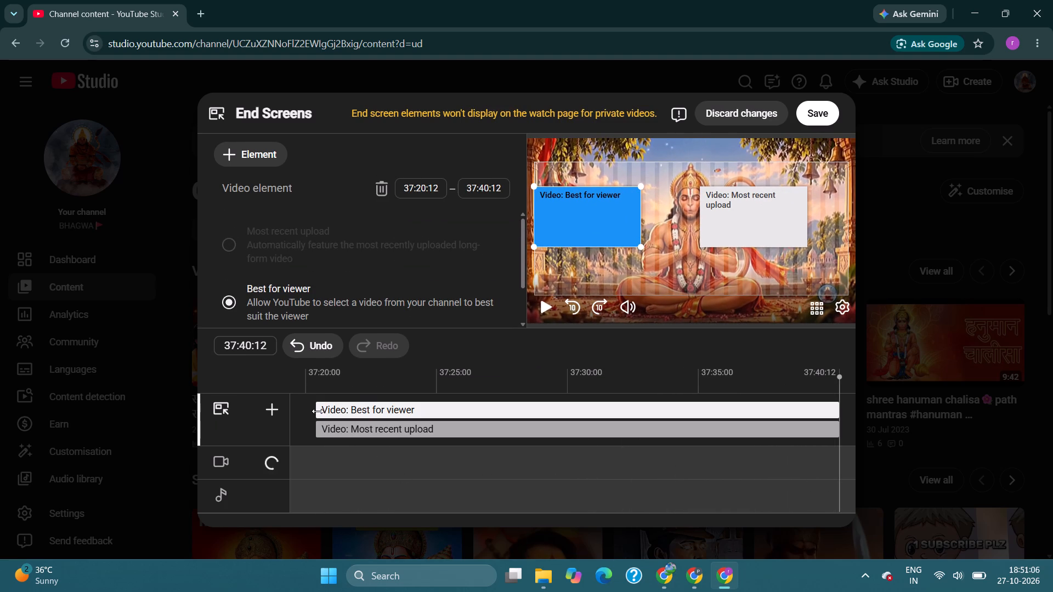
# Trim the start of both end-screen video elements, Best for viewer and Most recent upload, to about 37:21:28.
pyautogui.moveTo(318, 411); pyautogui.dragTo(707, 427)
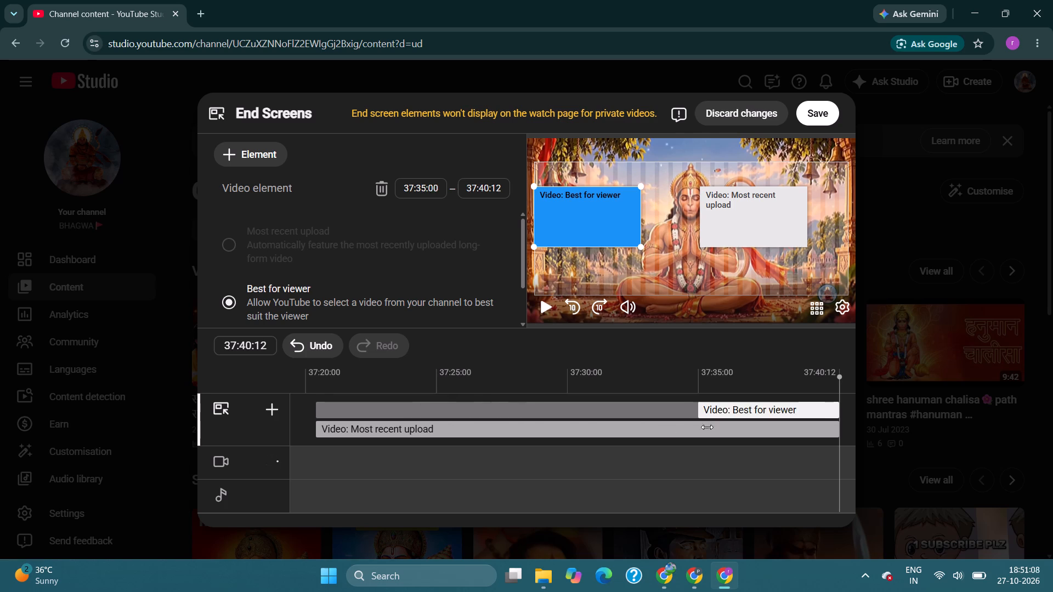
pyautogui.moveTo(707, 427); pyautogui.dragTo(711, 418)
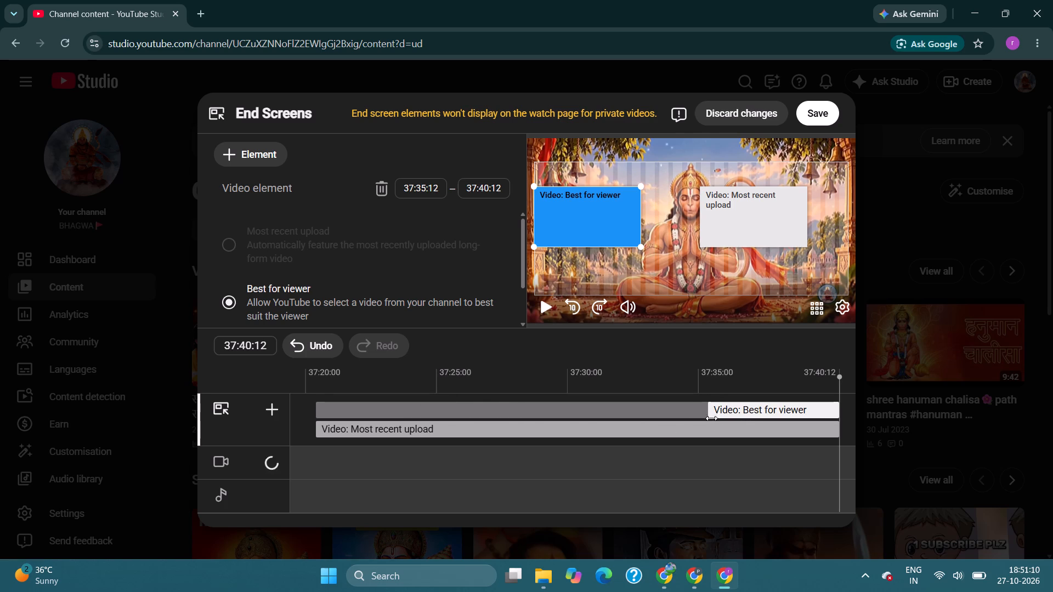
pyautogui.moveTo(711, 418); pyautogui.dragTo(320, 400)
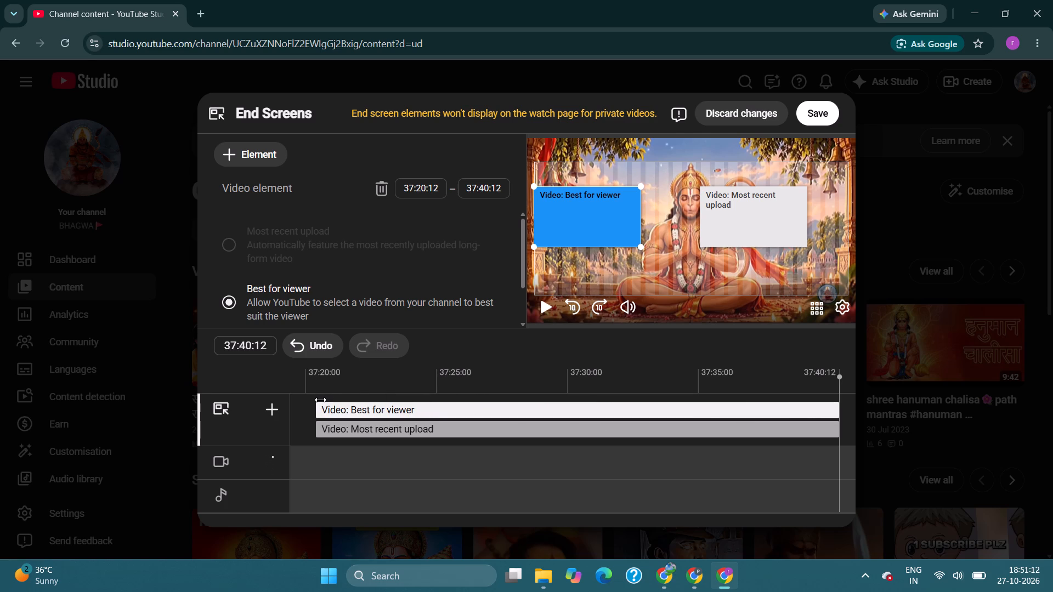
pyautogui.moveTo(320, 400); pyautogui.dragTo(358, 407)
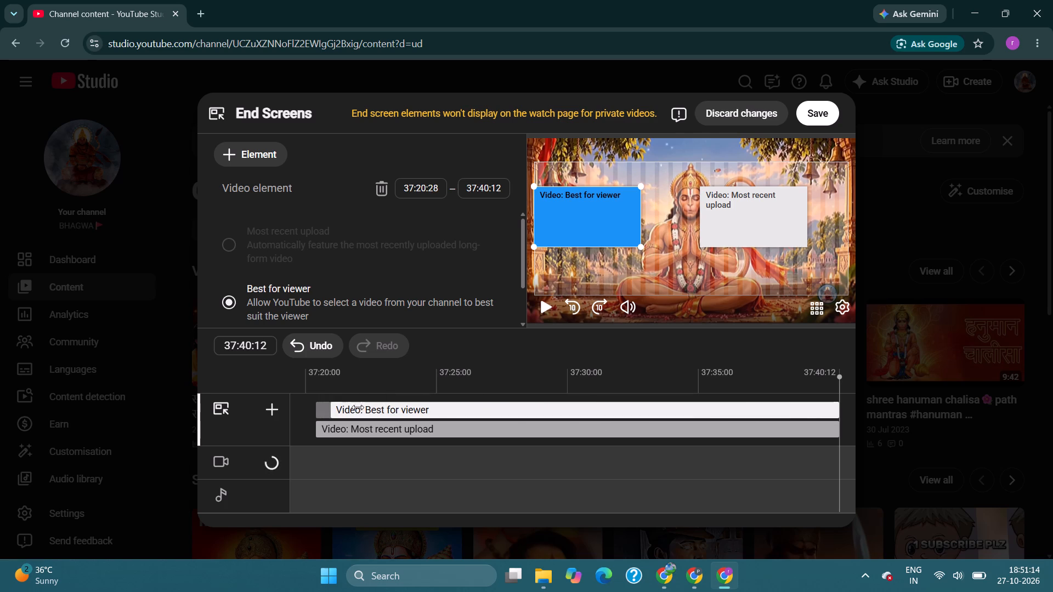
pyautogui.moveTo(358, 407); pyautogui.dragTo(358, 407)
pyautogui.moveTo(318, 424); pyautogui.dragTo(366, 427)
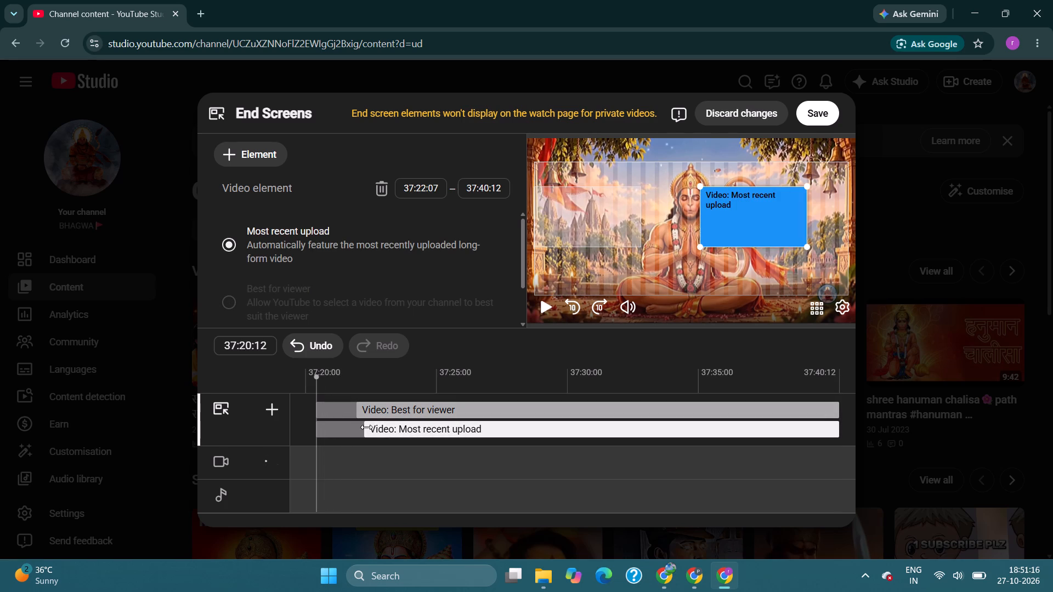
pyautogui.moveTo(366, 427); pyautogui.dragTo(361, 428)
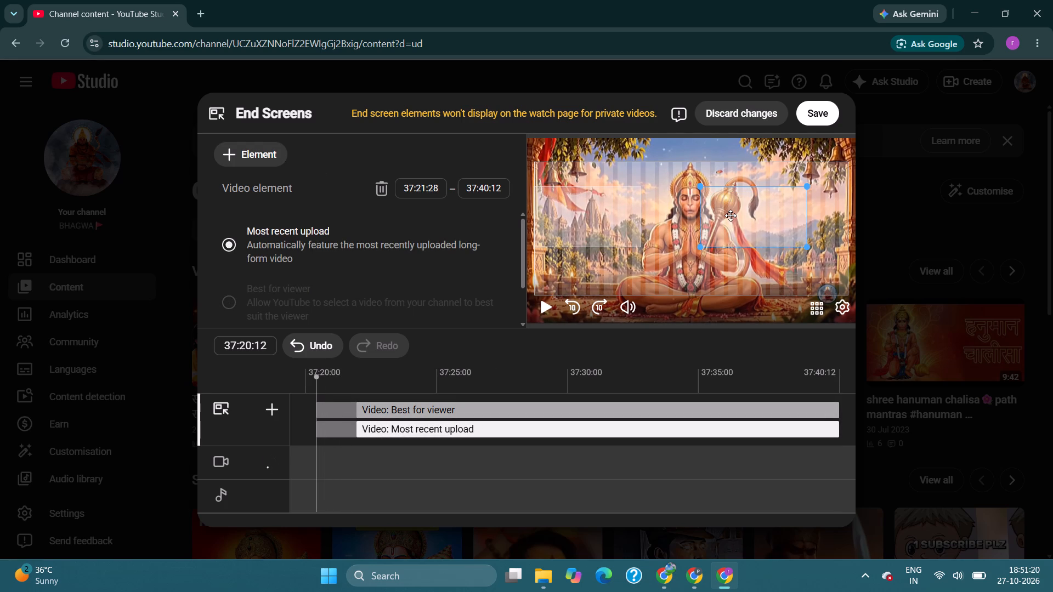
# Add a Subscribe element to the end screen, raise both video elements in the frame, and place Subscribe near the lower middle without overlap.
pyautogui.click(242, 151)
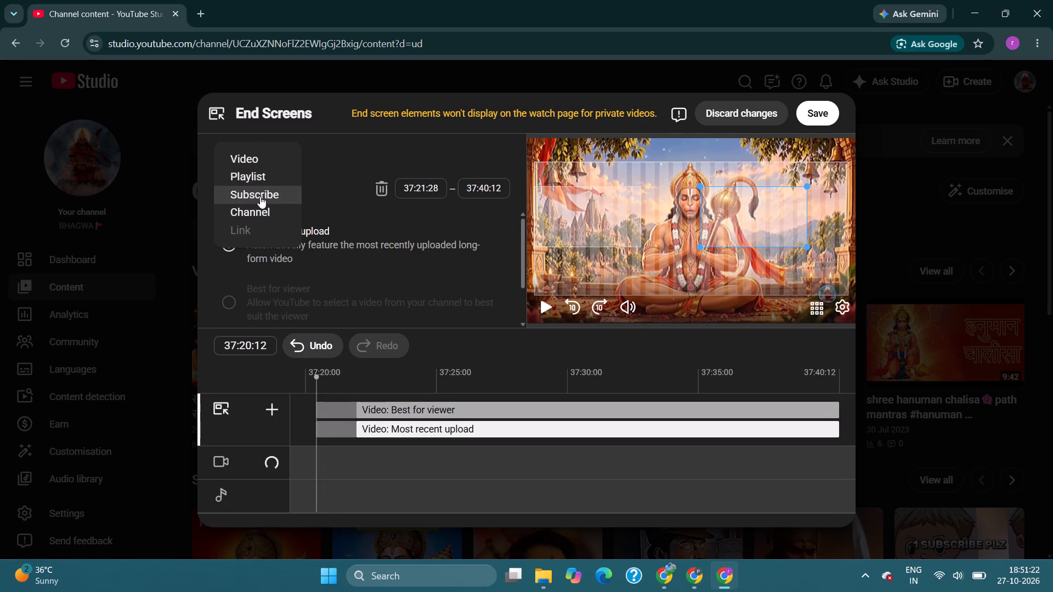
pyautogui.click(260, 196)
pyautogui.moveTo(594, 210); pyautogui.dragTo(599, 232)
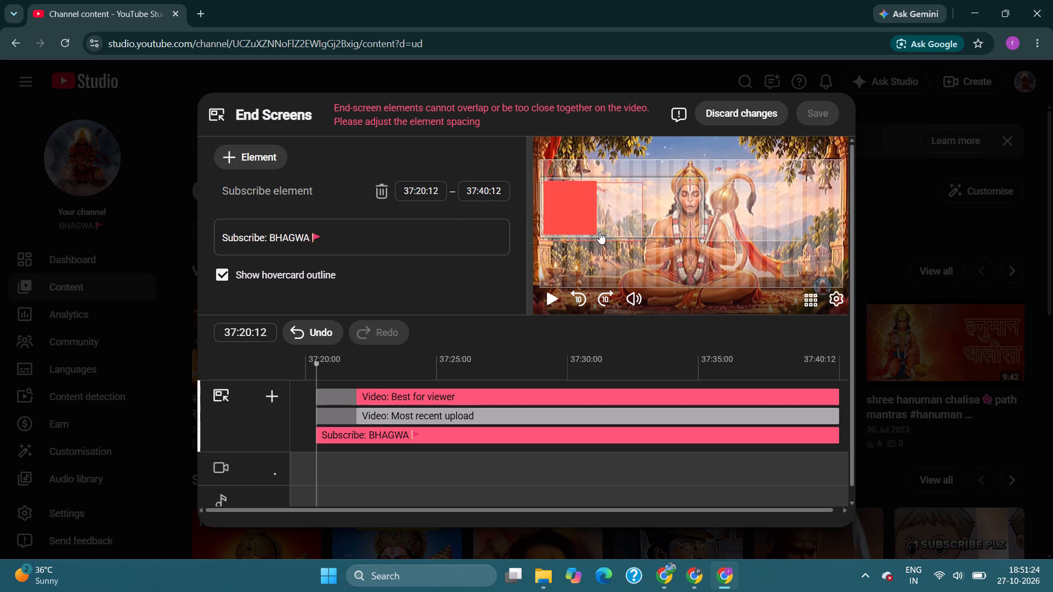
pyautogui.moveTo(599, 232); pyautogui.dragTo(592, 295)
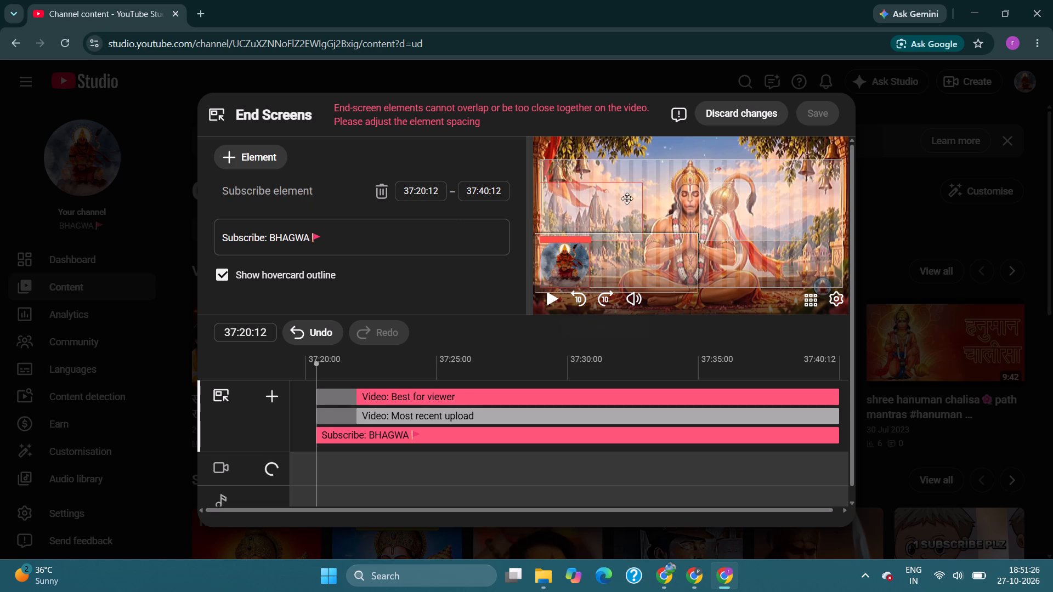
pyautogui.moveTo(636, 191); pyautogui.dragTo(639, 180)
pyautogui.moveTo(721, 201); pyautogui.dragTo(724, 192)
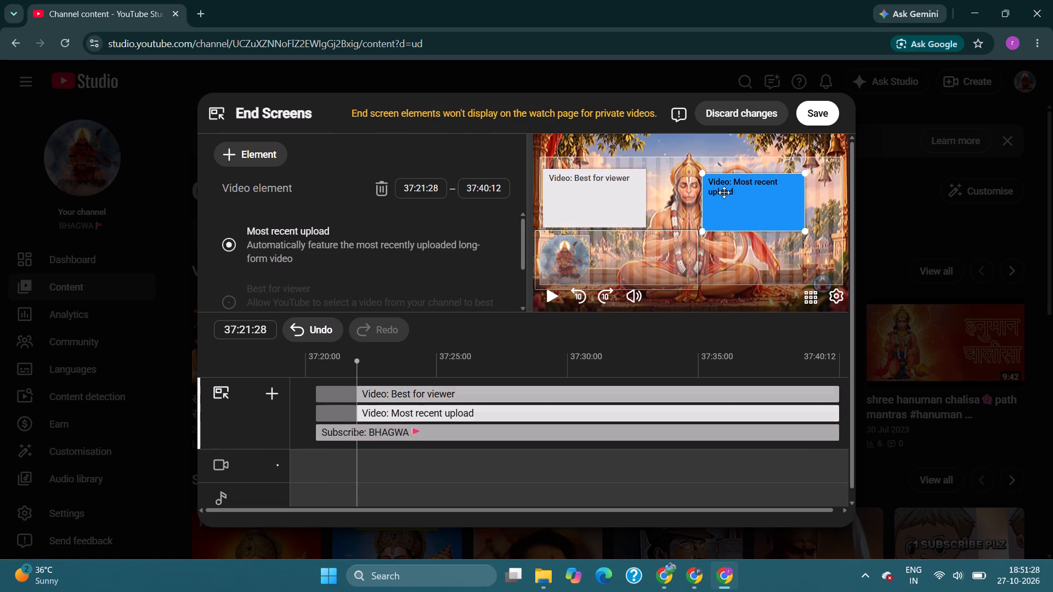
pyautogui.moveTo(724, 192); pyautogui.dragTo(728, 191)
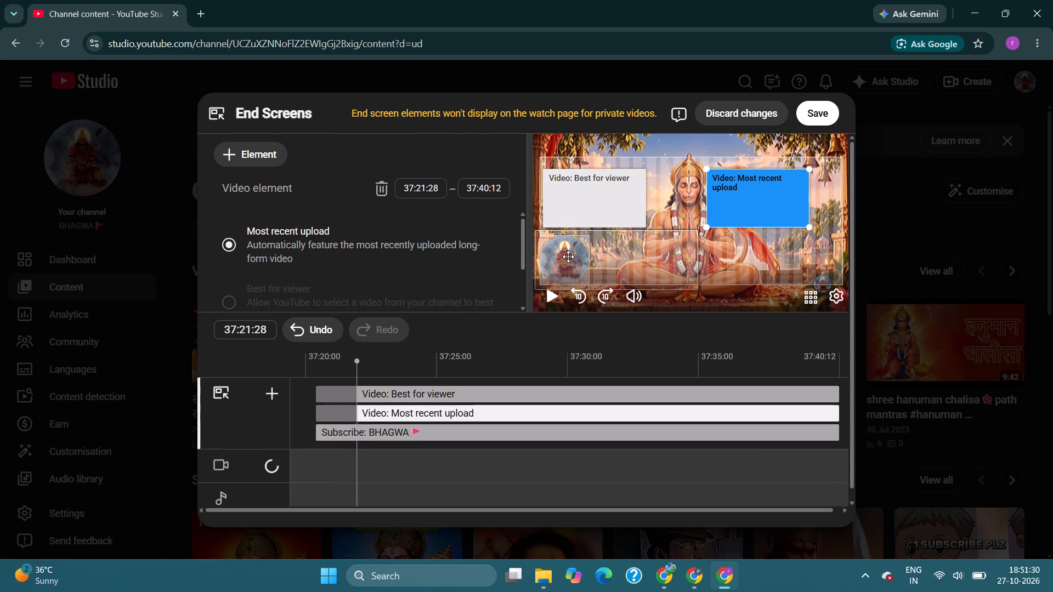
pyautogui.moveTo(568, 257); pyautogui.dragTo(683, 251)
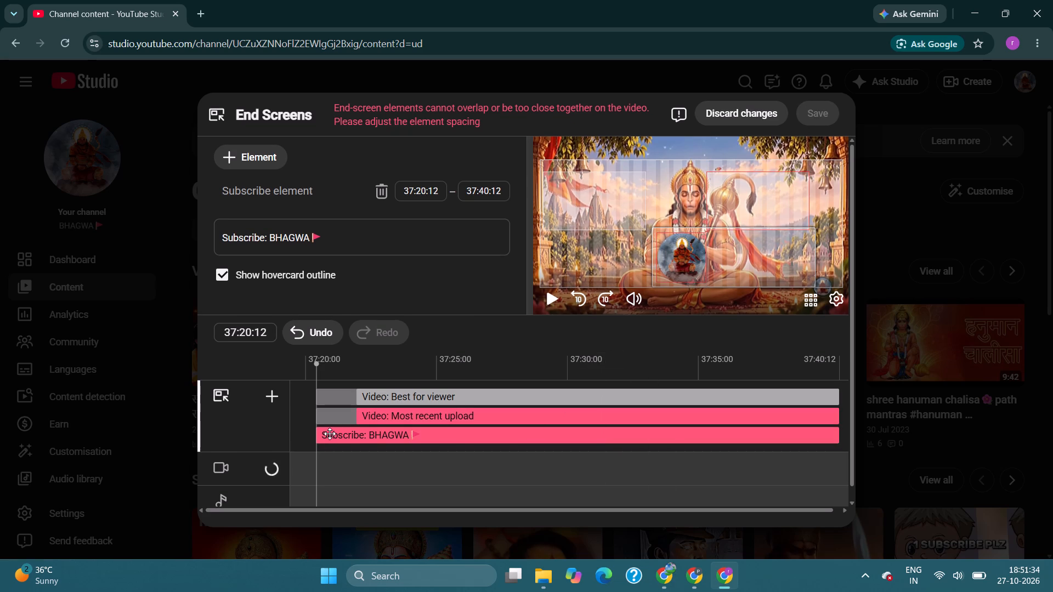
pyautogui.moveTo(689, 260); pyautogui.dragTo(689, 270)
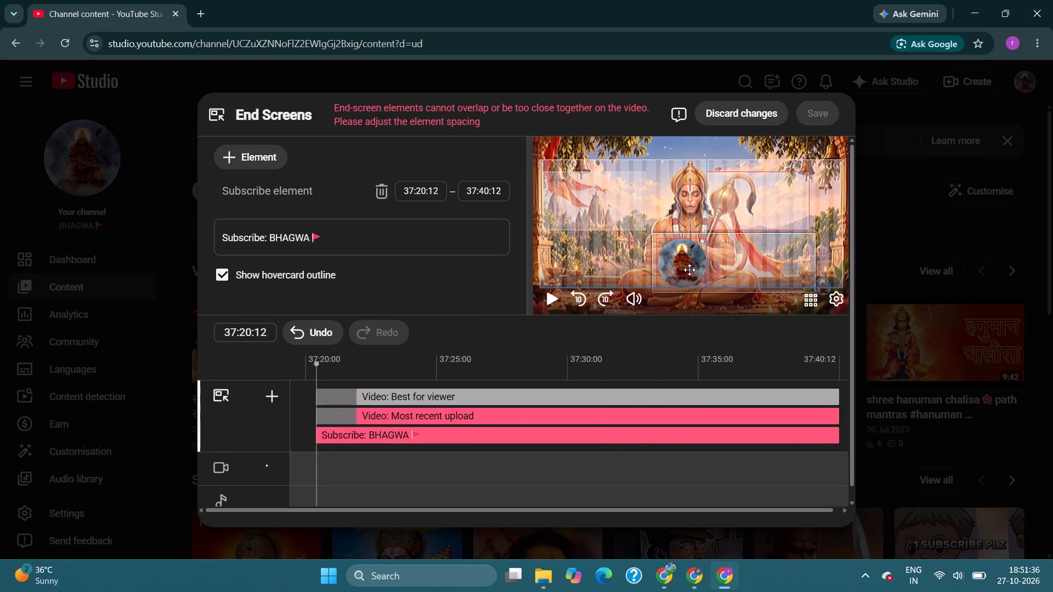
pyautogui.moveTo(689, 270); pyautogui.dragTo(692, 275)
# Trim the start of the Subscribe end-screen element to 37:21:28, matching both video elements, and save the end screen.
pyautogui.click(336, 426)
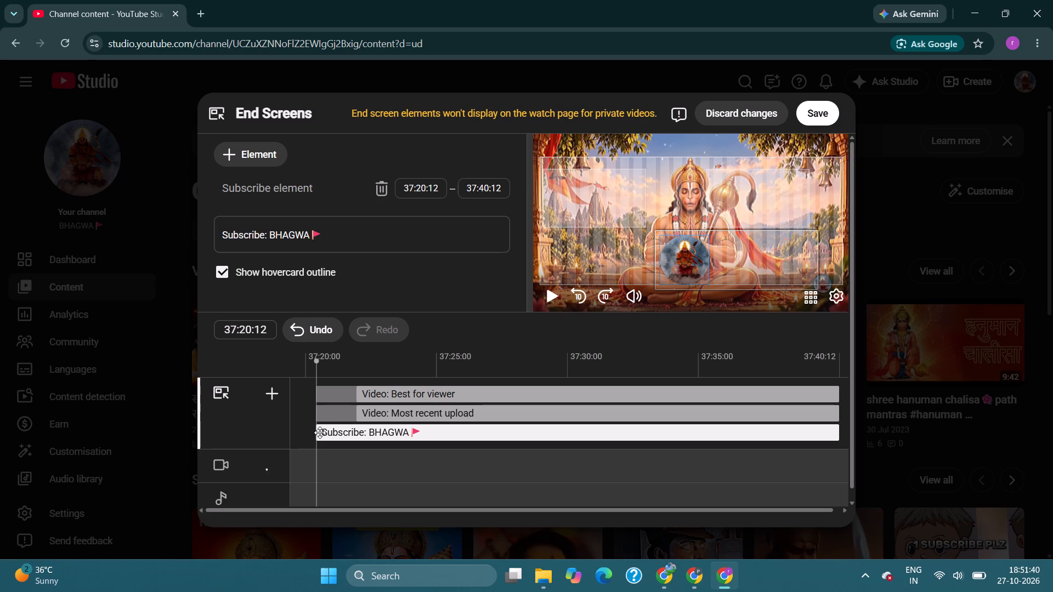
pyautogui.click(321, 433)
pyautogui.moveTo(314, 429); pyautogui.dragTo(355, 435)
pyautogui.click(355, 435)
pyautogui.click(349, 449)
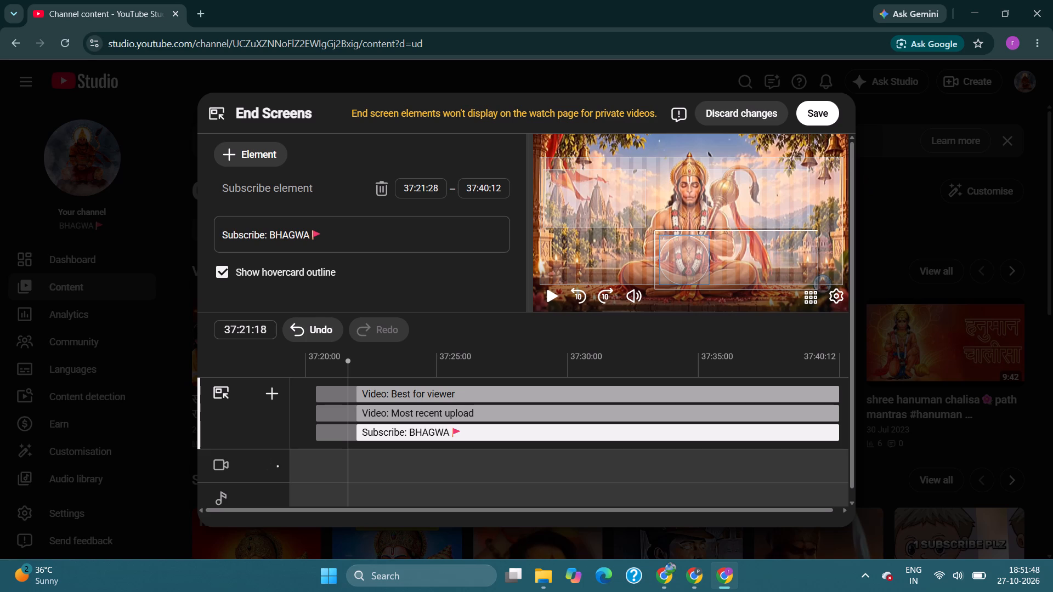
pyautogui.click(603, 210)
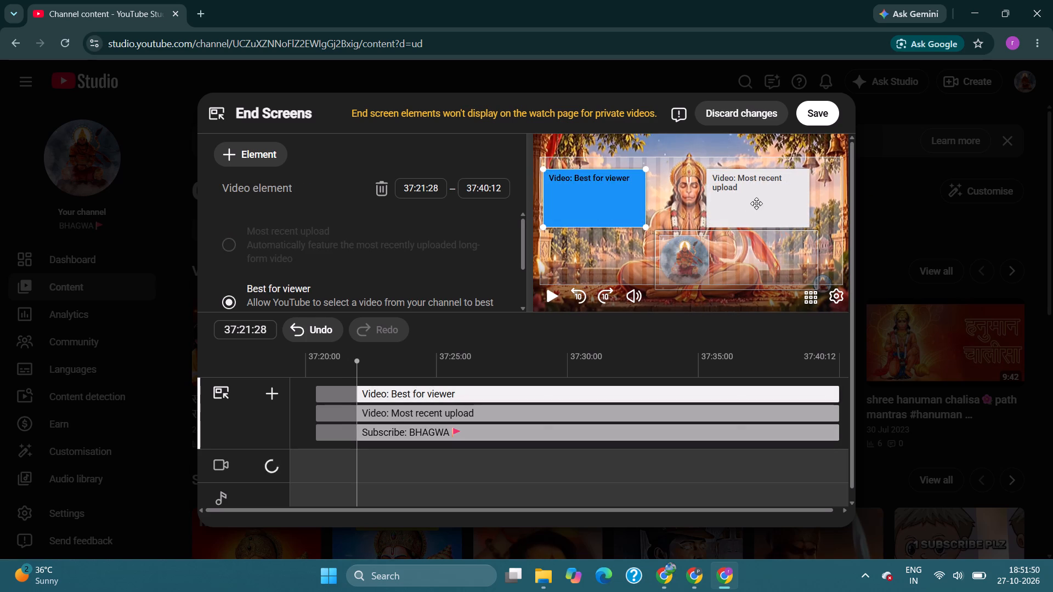
pyautogui.click(756, 203)
pyautogui.click(817, 111)
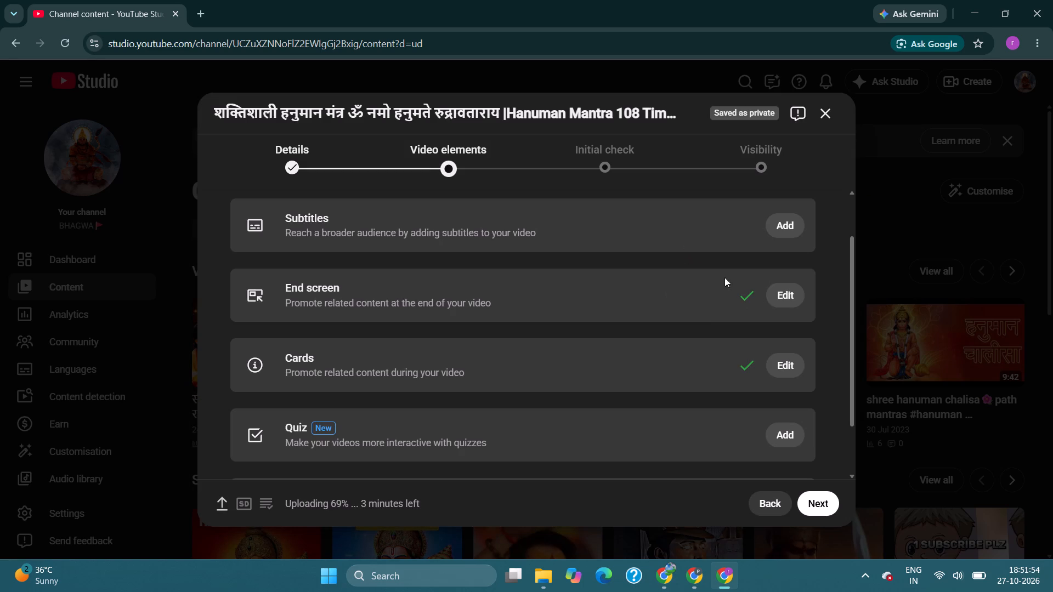
# Advance the upload past the initial check to Visibility and set the video to Public.
pyautogui.scroll(-2, 731, 306)
pyautogui.scroll(-3, 714, 371)
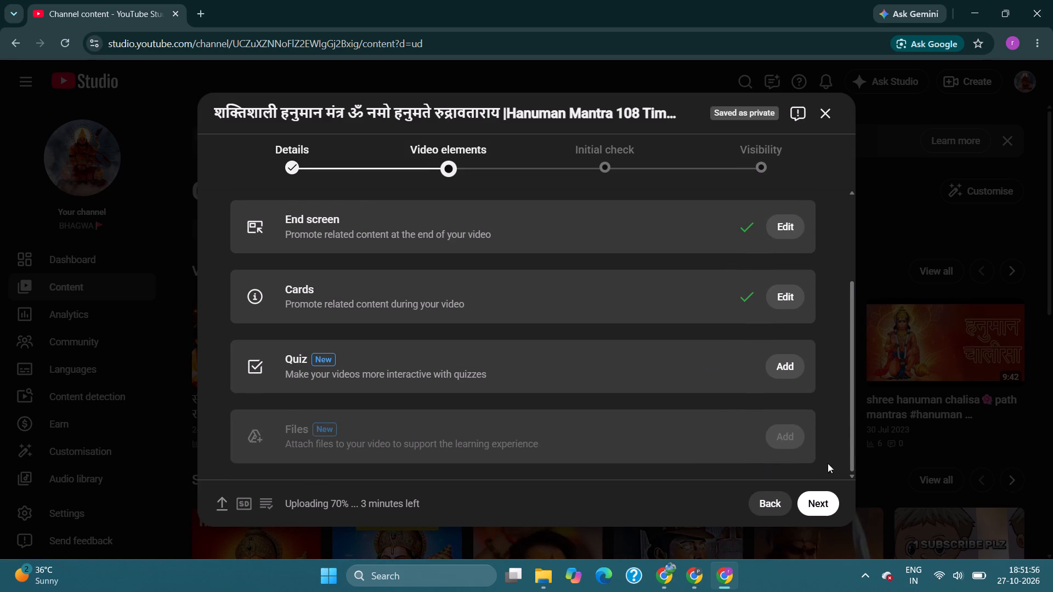
pyautogui.click(821, 497)
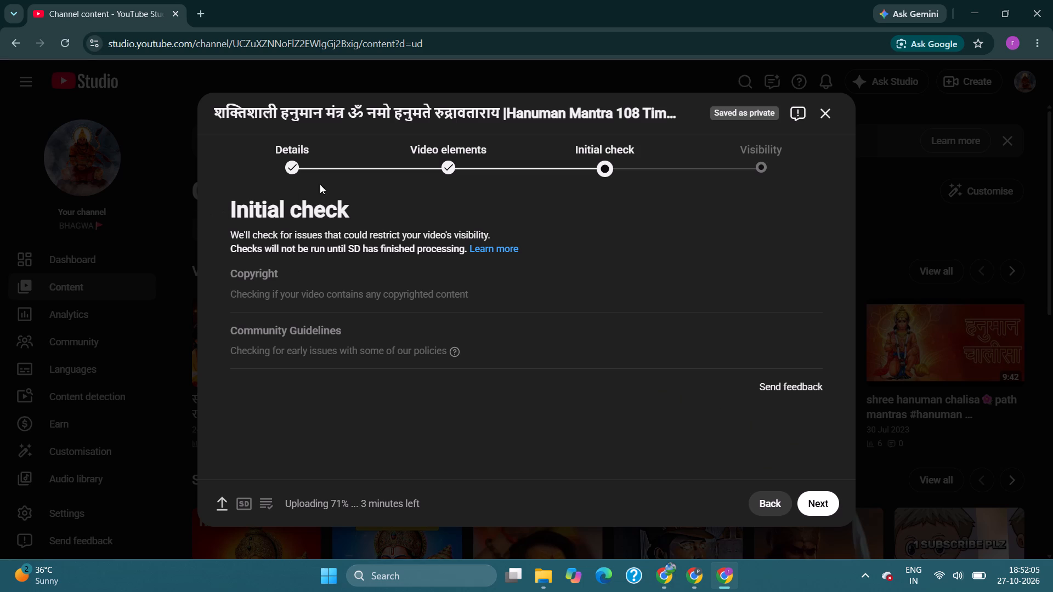
pyautogui.click(805, 496)
pyautogui.click(284, 388)
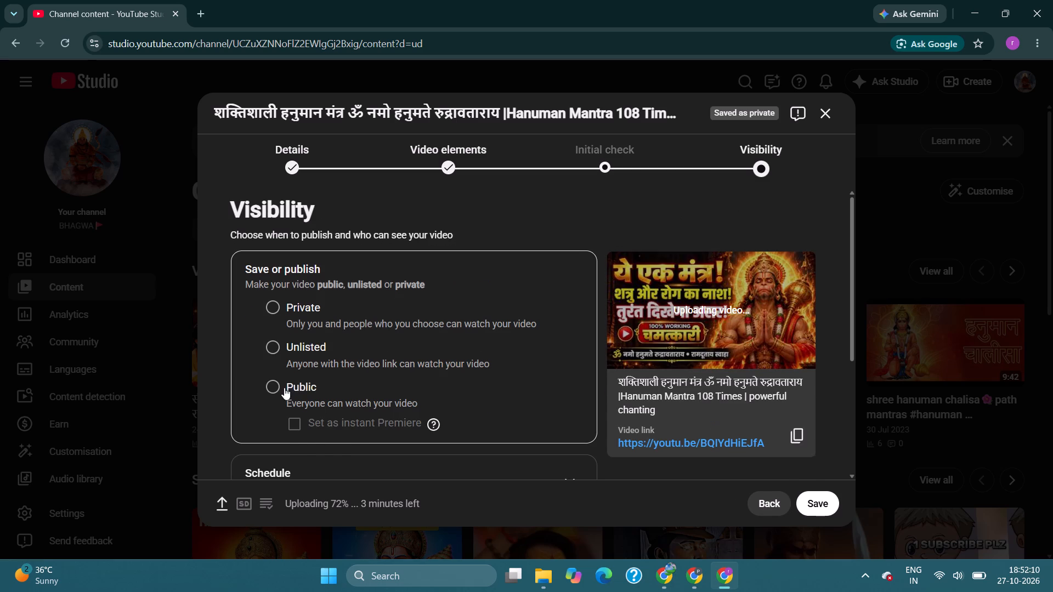
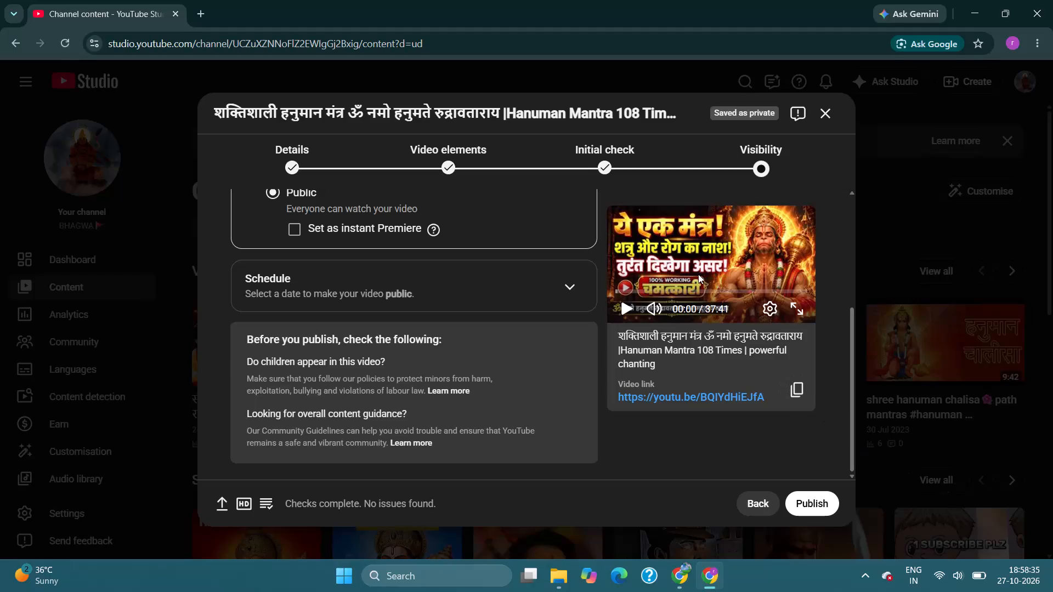
# Switch to the ChatGPT window, close its "Hanuman Mantra Thumbnail" tab, and return to the YouTube Studio upload.
pyautogui.scroll(8, 416, 349)
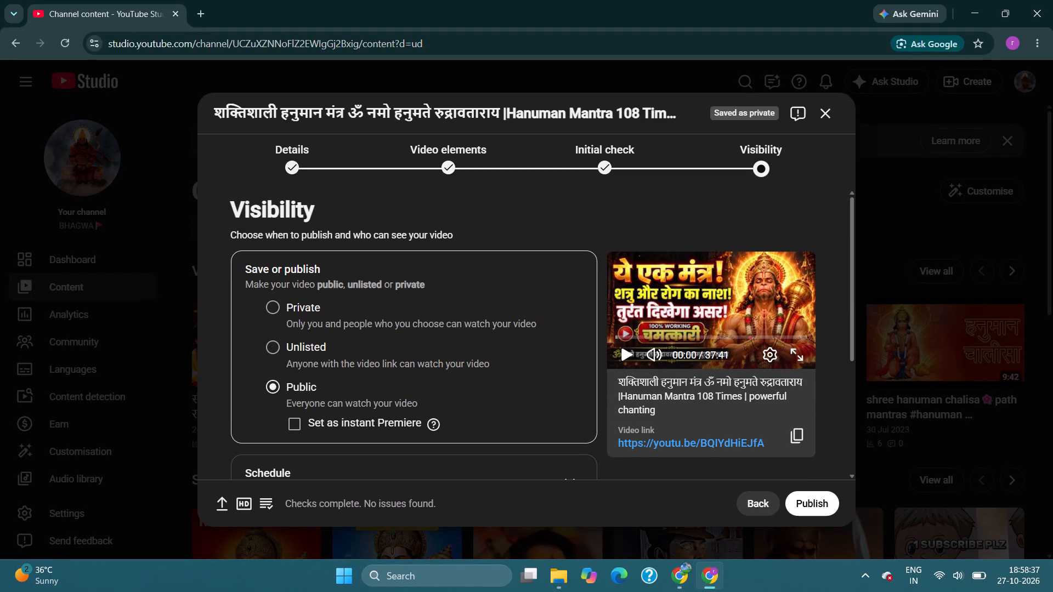
pyautogui.scroll(3, 414, 360)
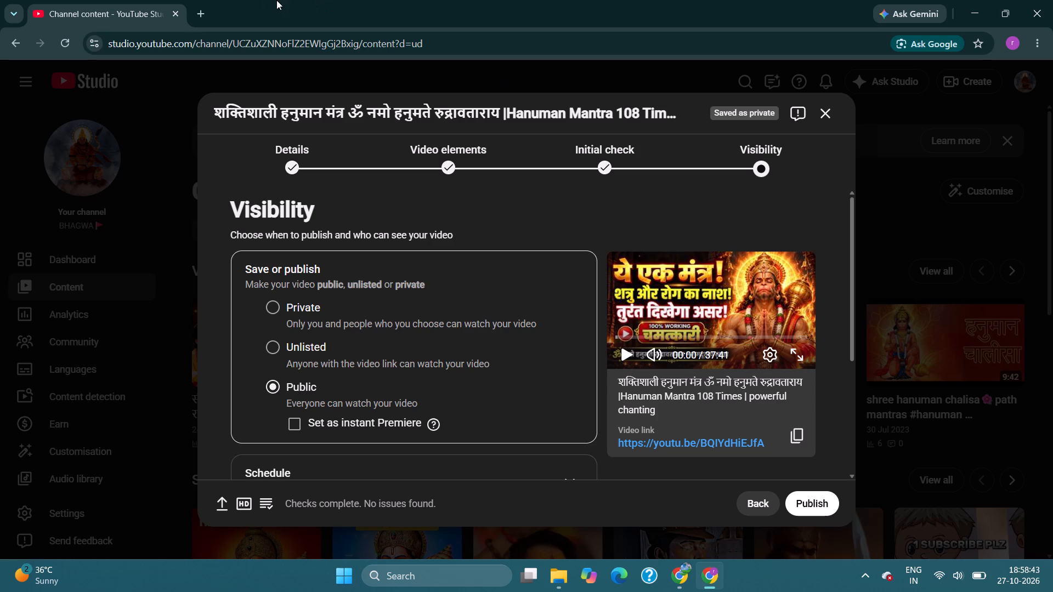
pyautogui.click(679, 590)
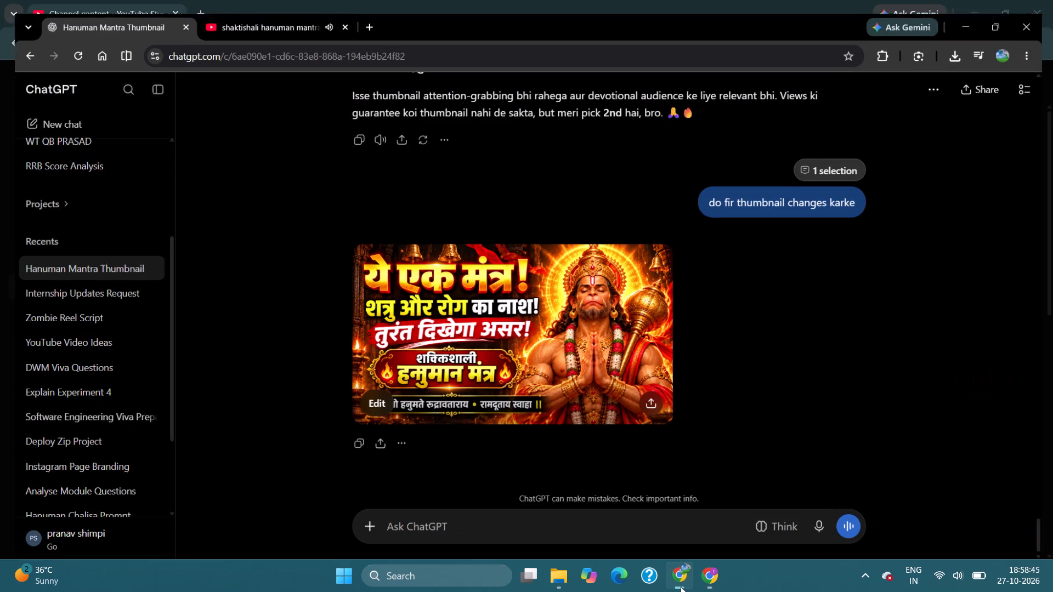
pyautogui.click(266, 0)
pyautogui.scroll(1, 121, 0)
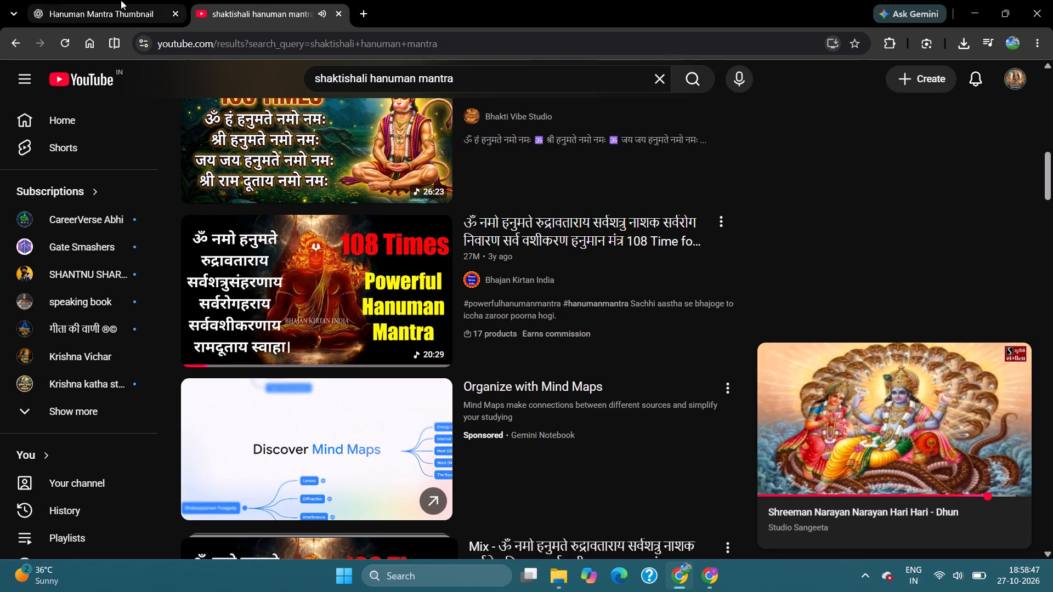
pyautogui.middleClick(121, 0)
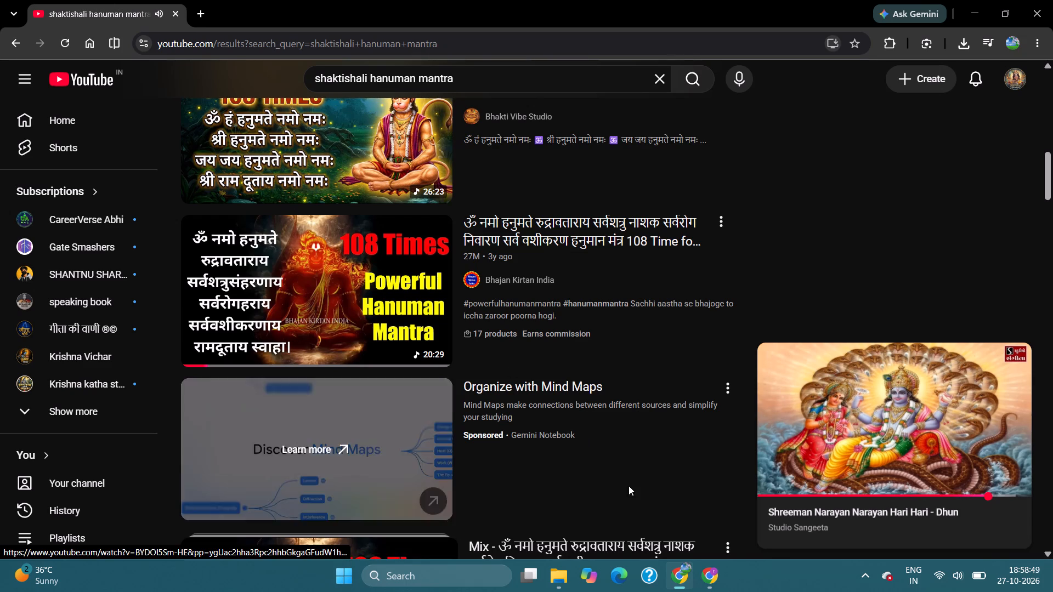
pyautogui.click(708, 589)
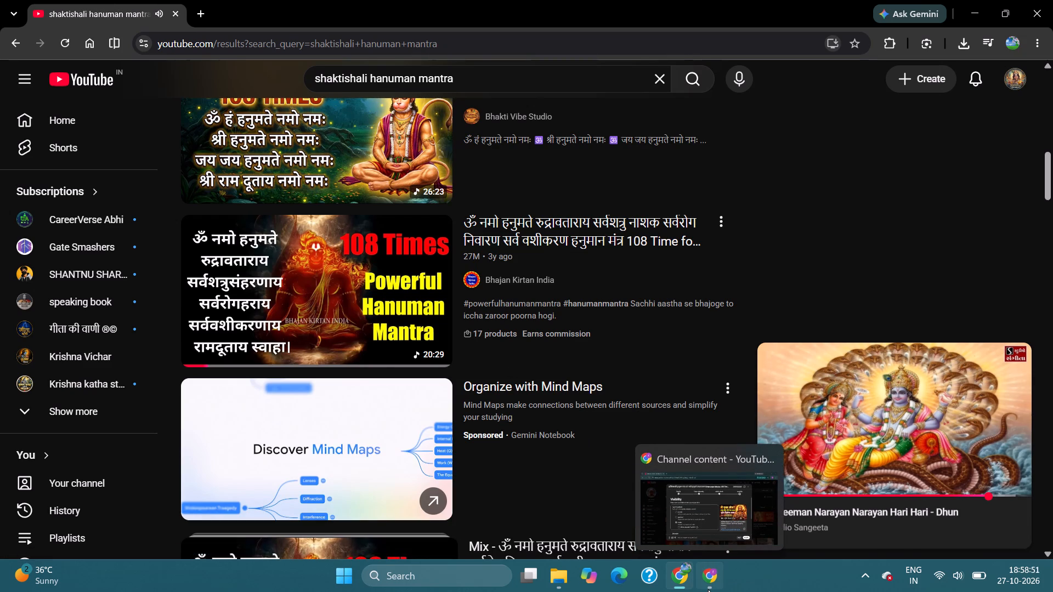
# Review the audience, paid promotion and AI use settings in the video's details, and return to the Visibility stage.
pyautogui.scroll(-3, 631, 377)
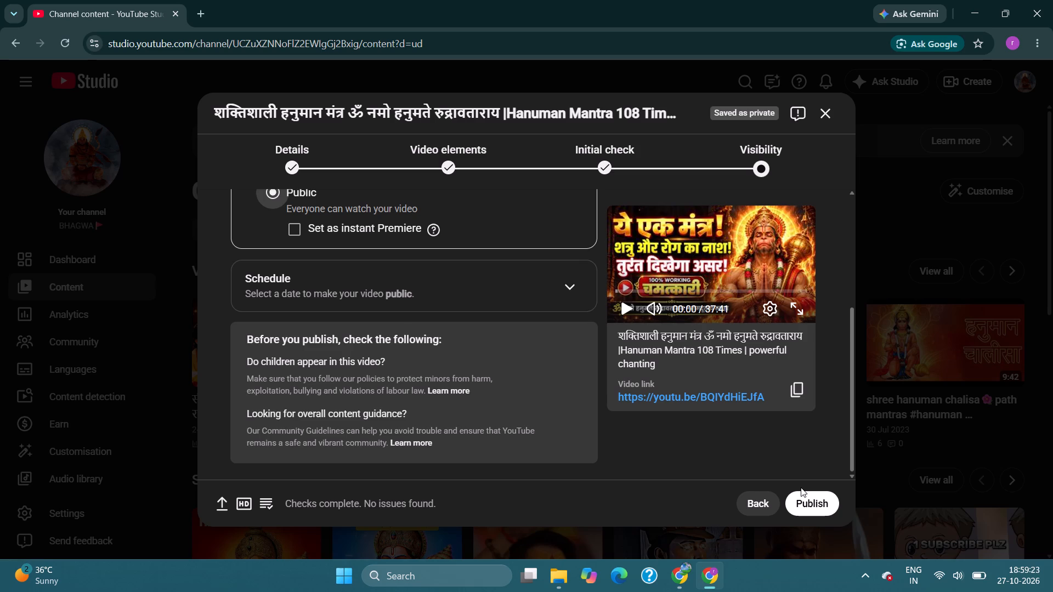
pyautogui.click(285, 151)
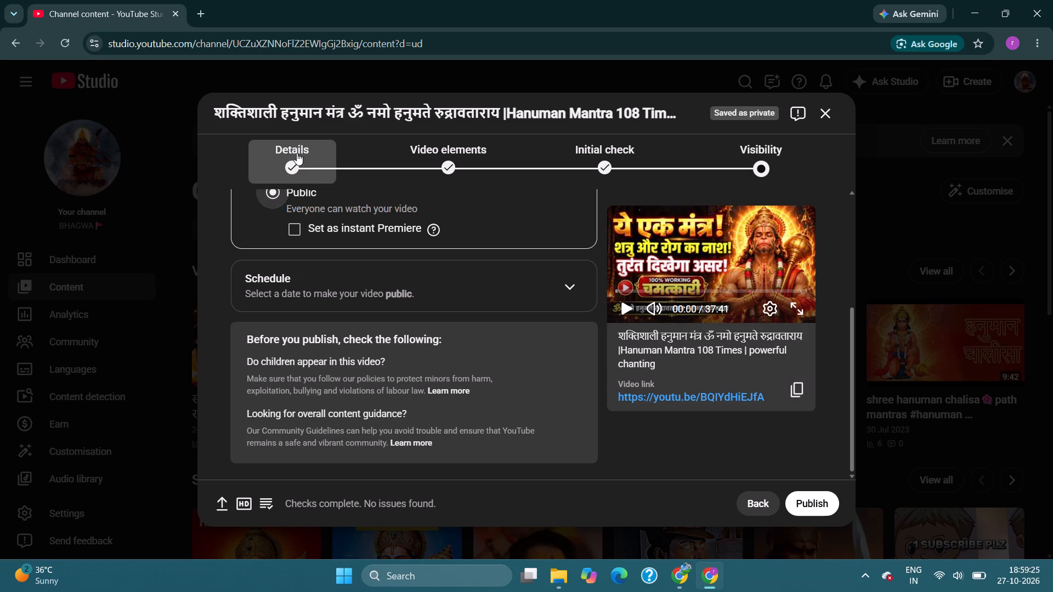
pyautogui.scroll(-6, 463, 375)
pyautogui.scroll(-17, 478, 370)
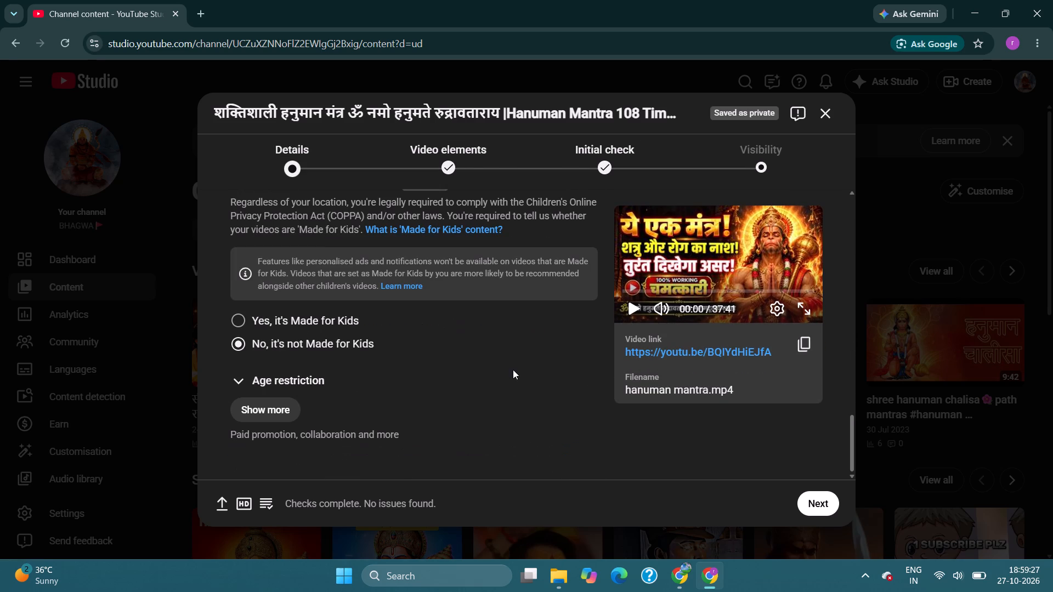
pyautogui.scroll(-4, 509, 367)
pyautogui.click(269, 406)
pyautogui.scroll(-7, 365, 389)
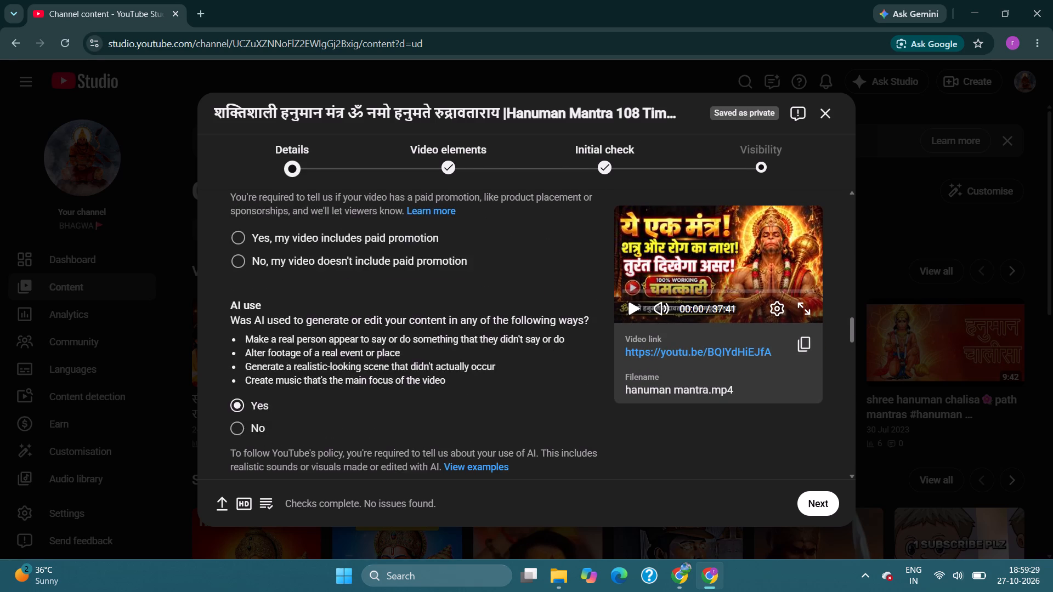
pyautogui.click(748, 168)
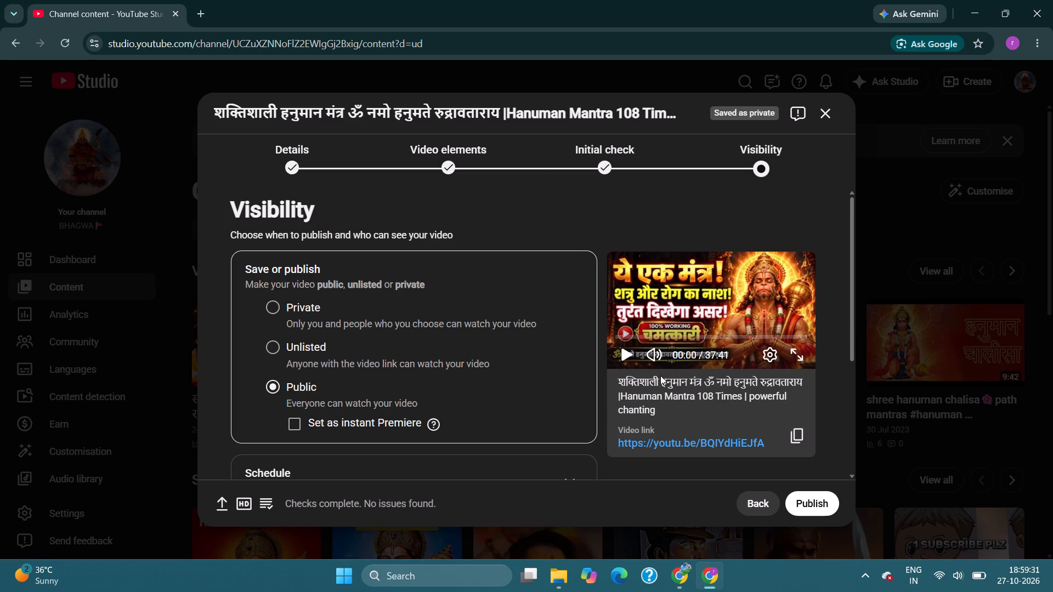
# Toggle the instant Premiere option, leave it off, and read its help explanation.
pyautogui.click(296, 426)
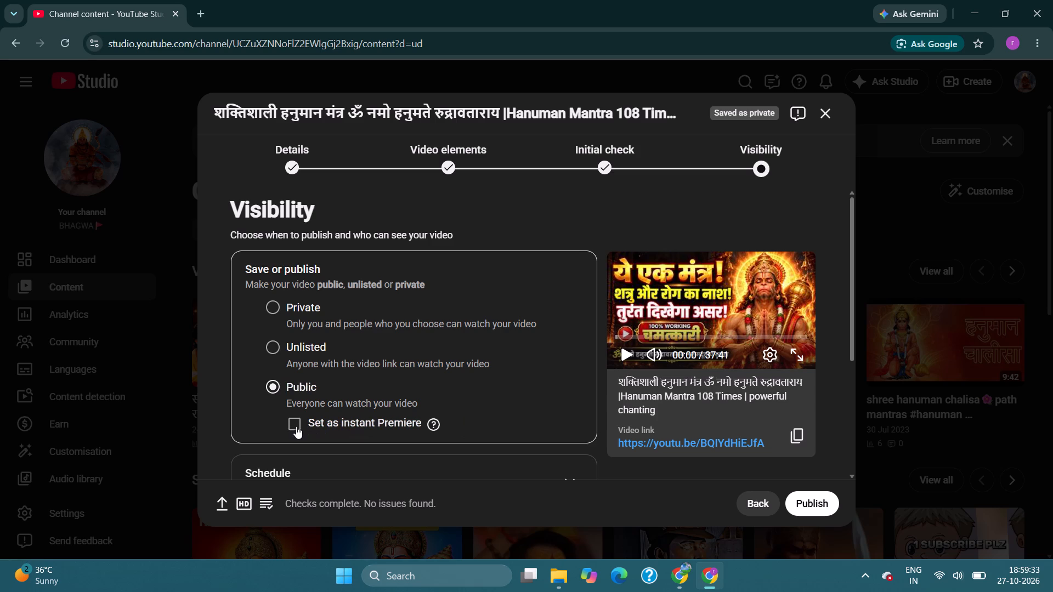
pyautogui.click(296, 424)
pyautogui.click(434, 426)
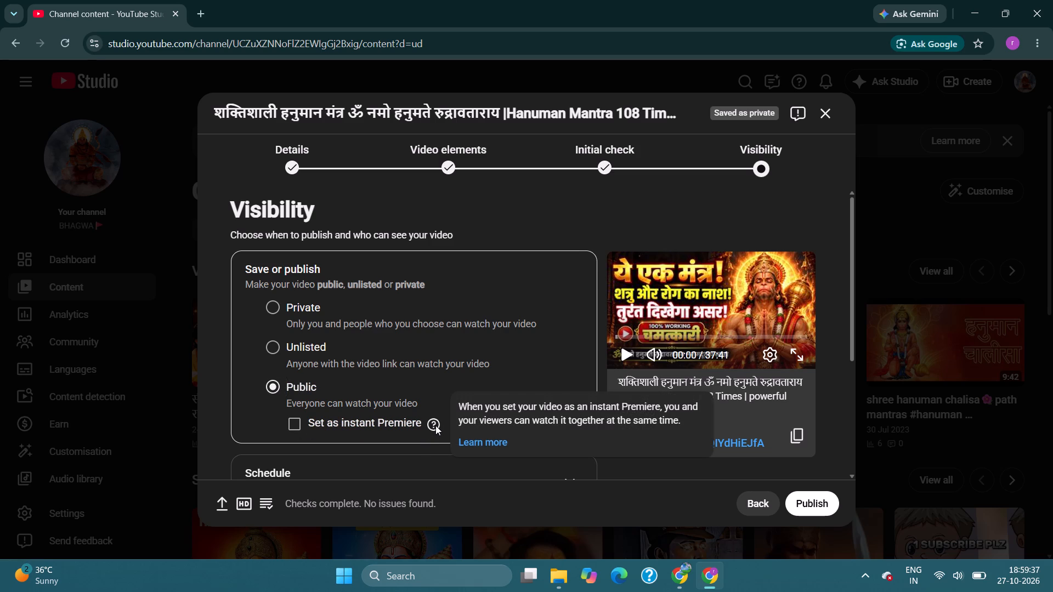
pyautogui.click(477, 377)
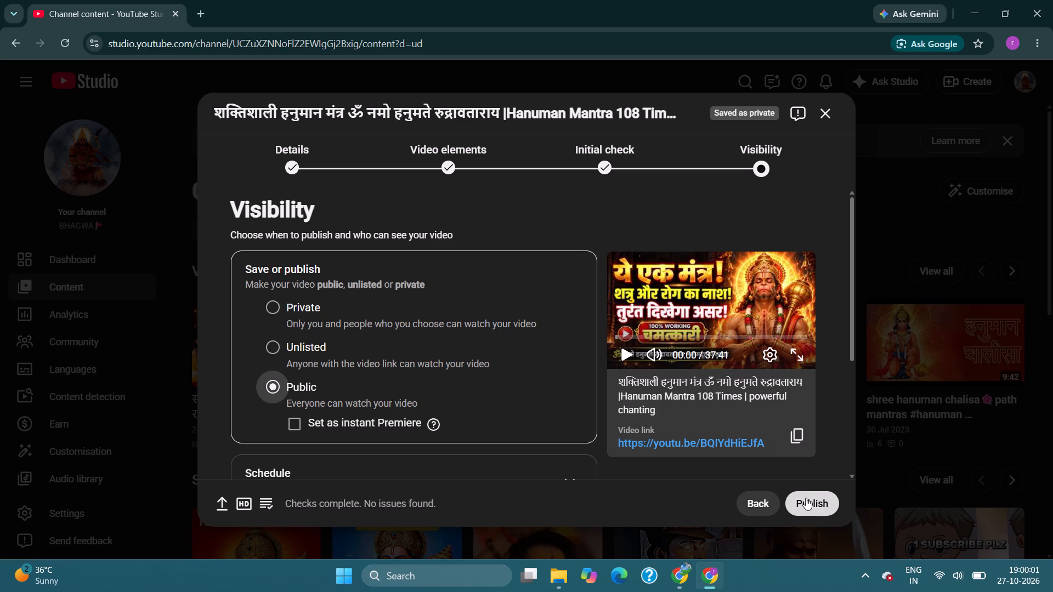
# Publish the Hanuman mantra video as Public and dismiss the sharing dialog.
pyautogui.click(802, 493)
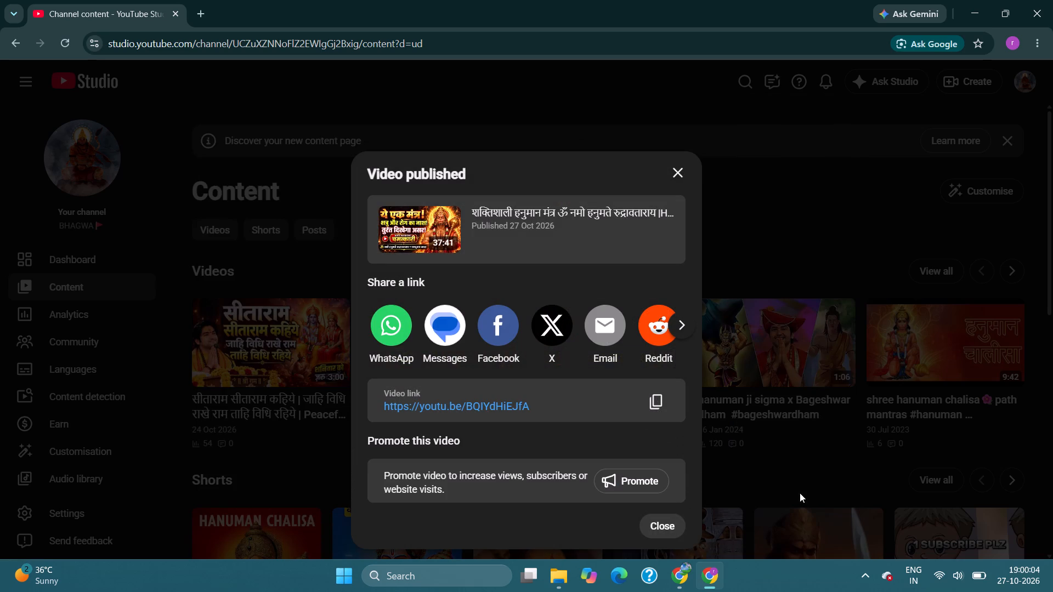
pyautogui.click(664, 531)
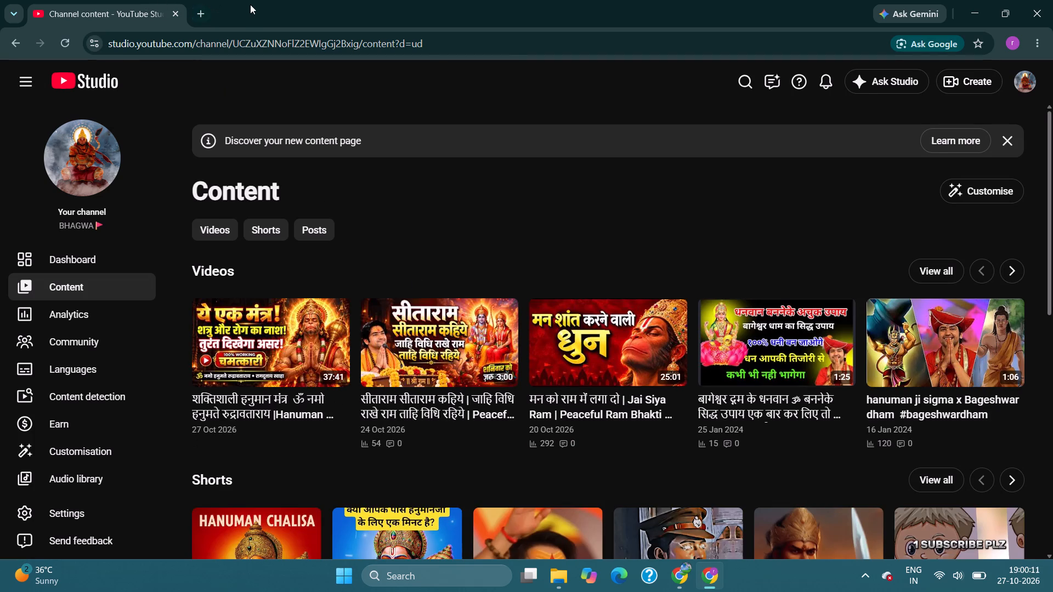
# Open a blank tab, close the YouTube Studio tab, and close that browser window.
pyautogui.click(197, 7)
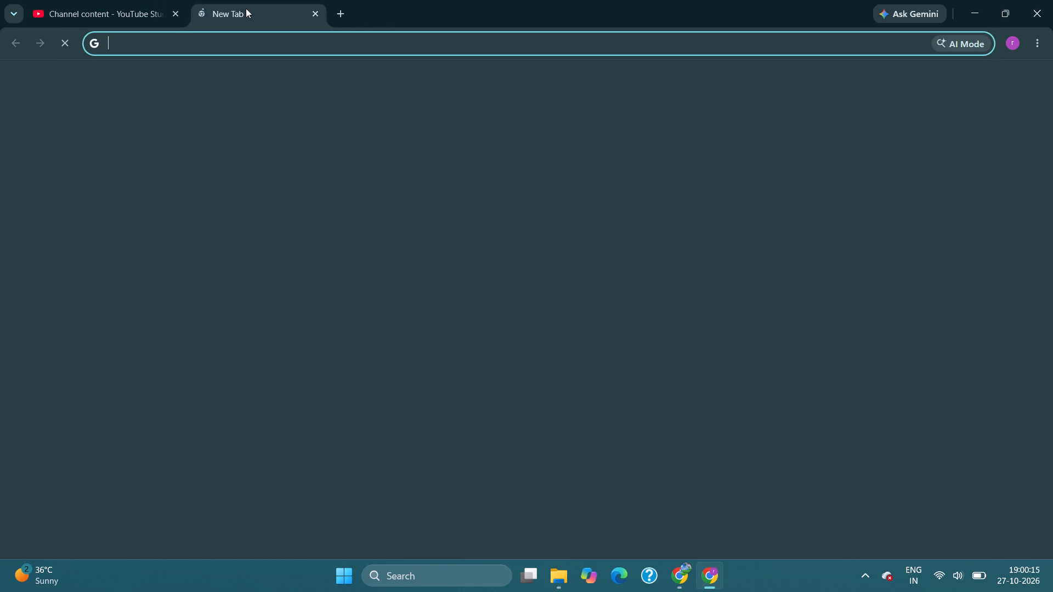
pyautogui.middleClick(157, 7)
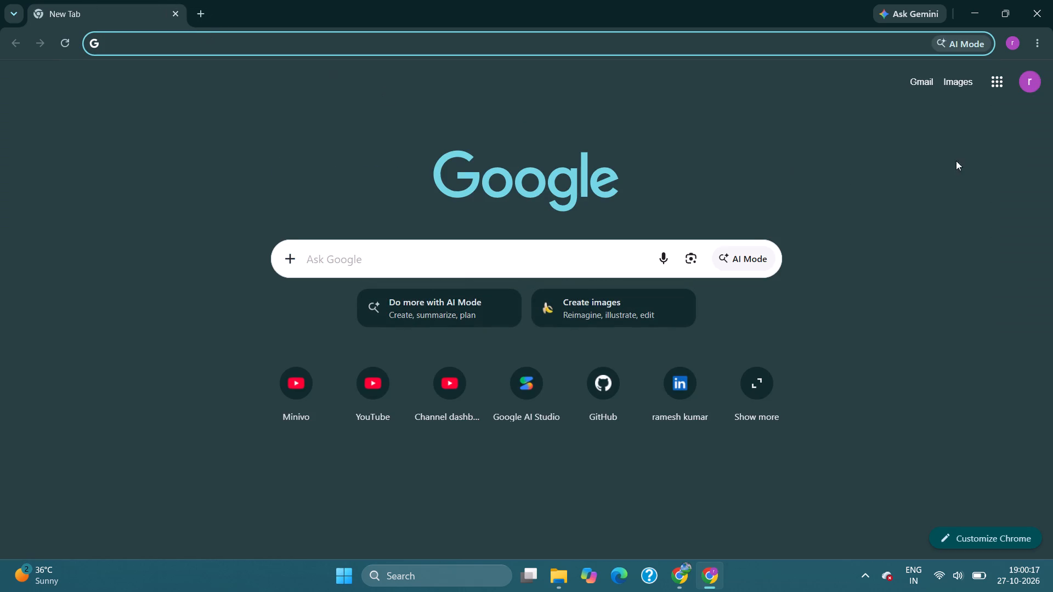
pyautogui.click(1038, 16)
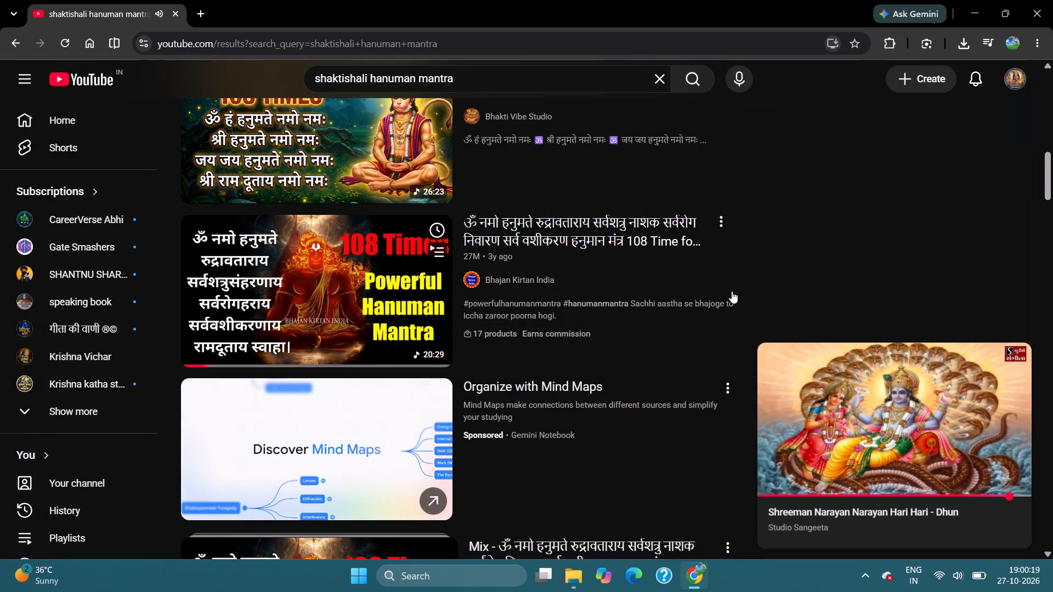
# Go to the YouTube home page and browse the recommended videos.
pyautogui.click(87, 78)
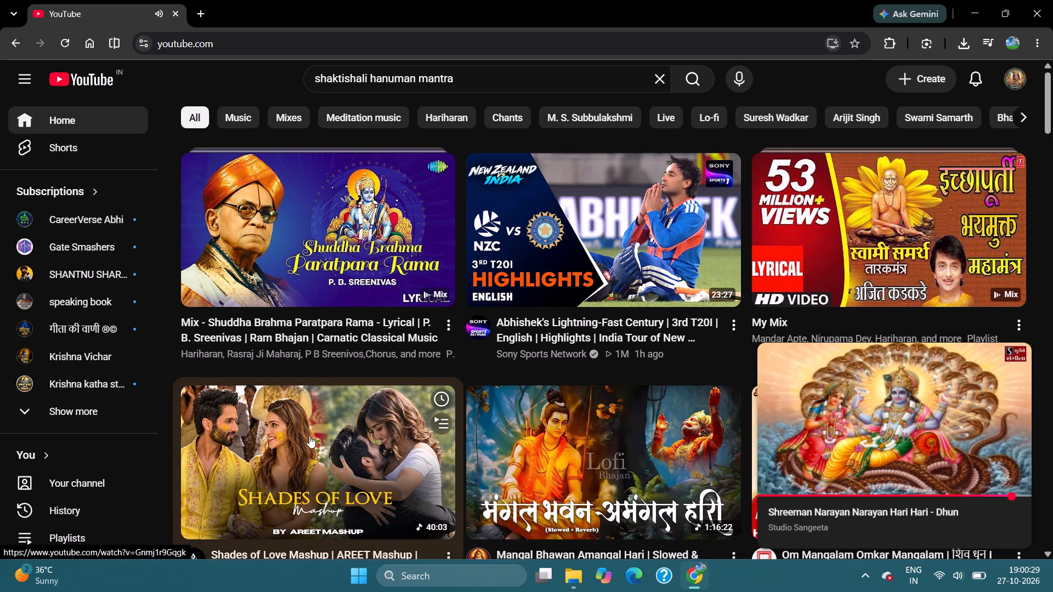
pyautogui.scroll(-1, 310, 436)
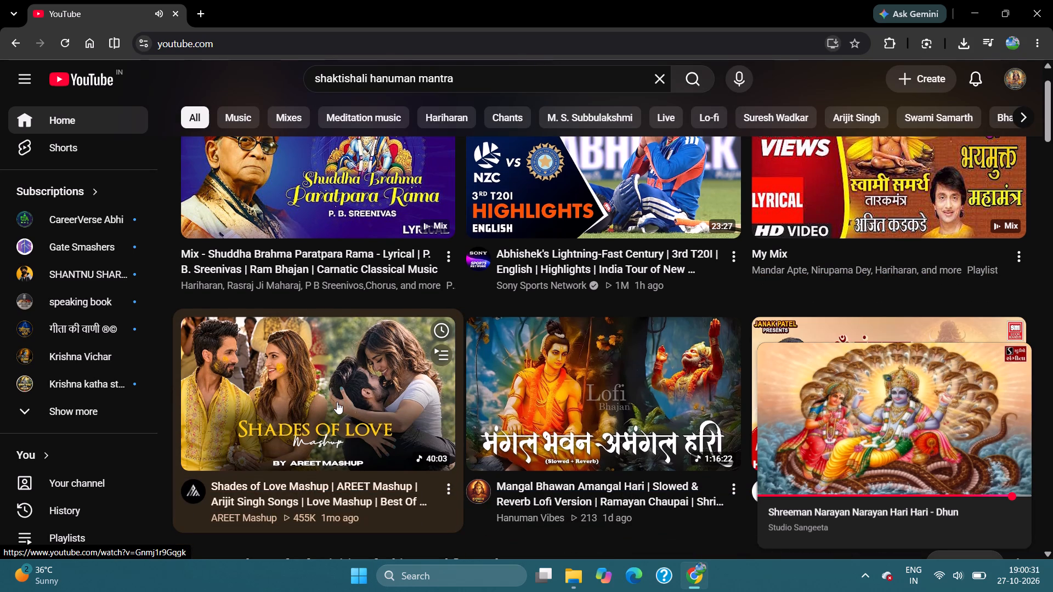